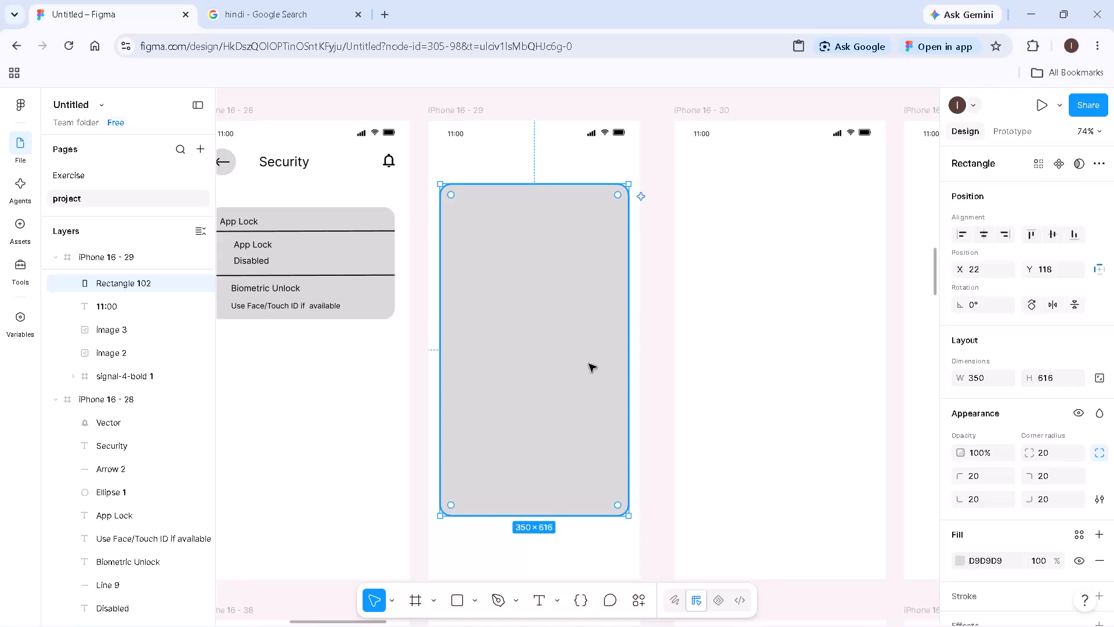
Copy the divider line beneath the App Lock heading on the Security screen and paste it into the iPhone 16 - 29 frame.
left_click(363, 232)
right_click(363, 232)
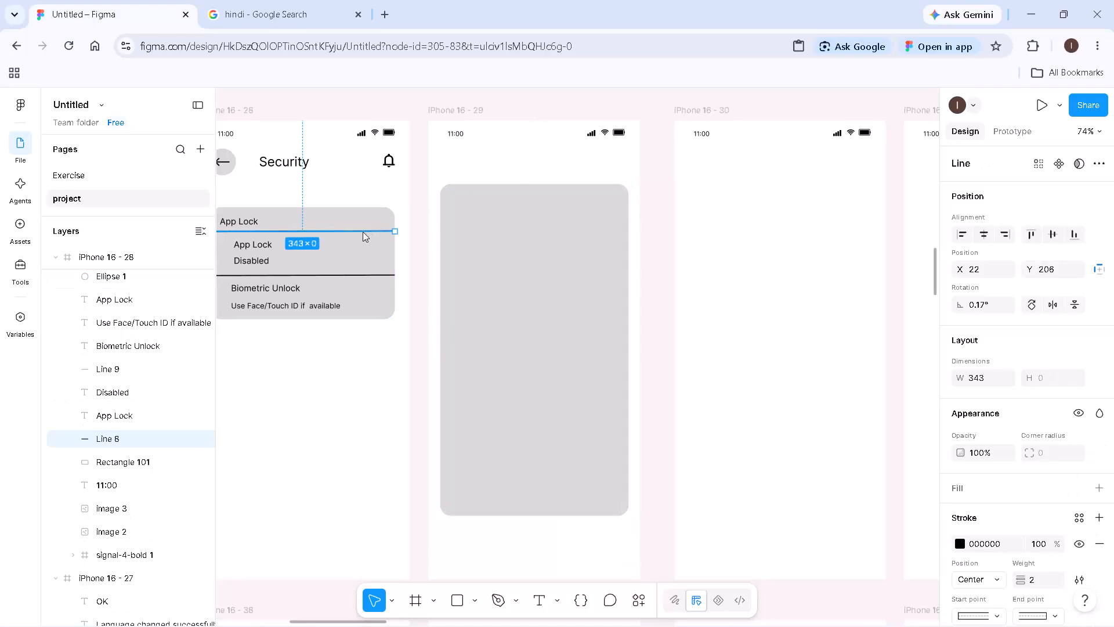
left_click(402, 150)
left_click(480, 230)
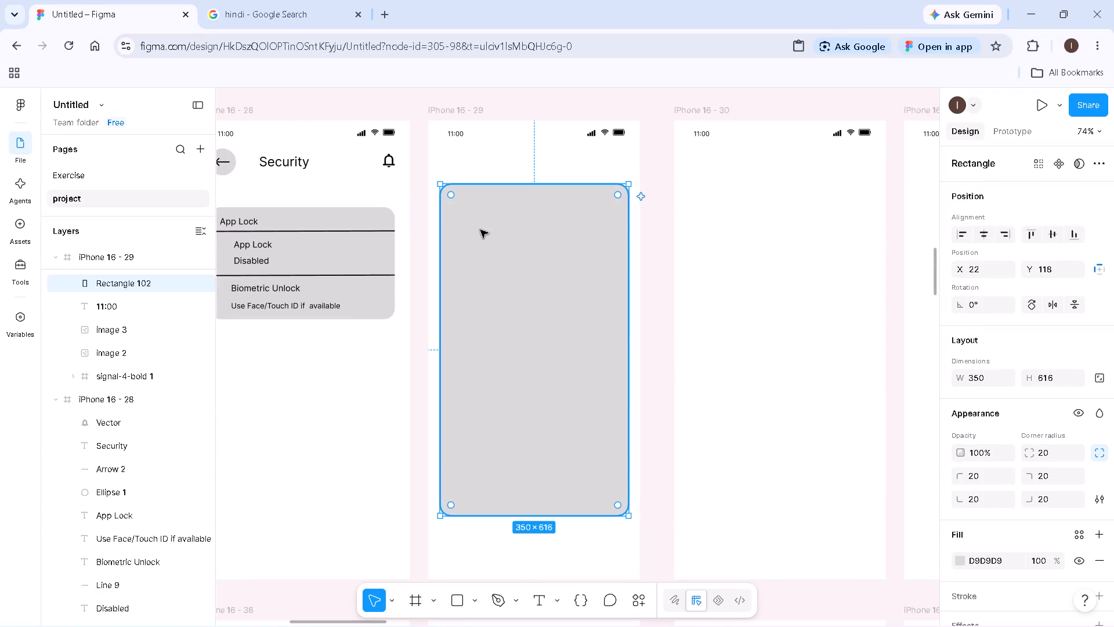
key("ctrl+v")
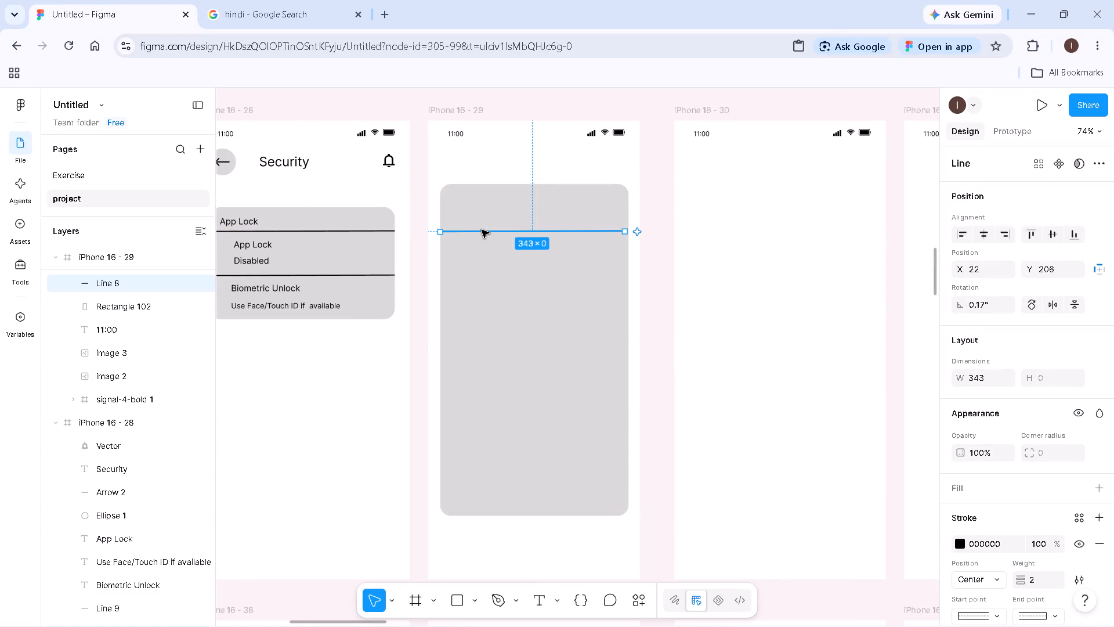
Narrow the large grey rectangle in iPhone 16 - 29 to a width of 343 to match the divider line.
left_click(583, 275)
triple_click(628, 276)
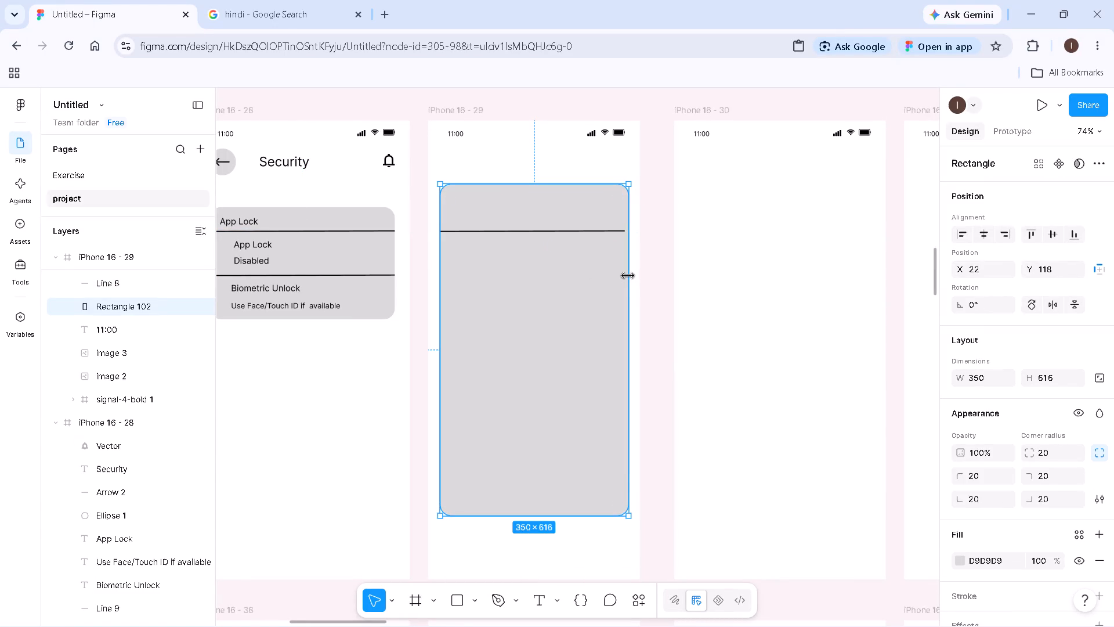
left_click_drag(628, 276, 619, 276)
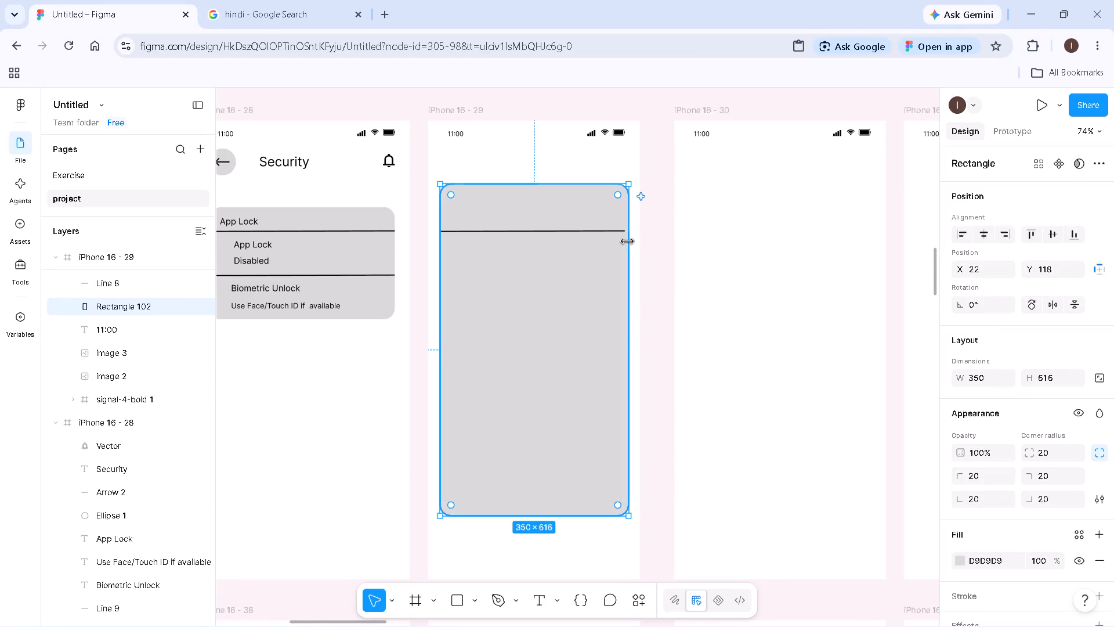
left_click_drag(633, 243, 625, 245)
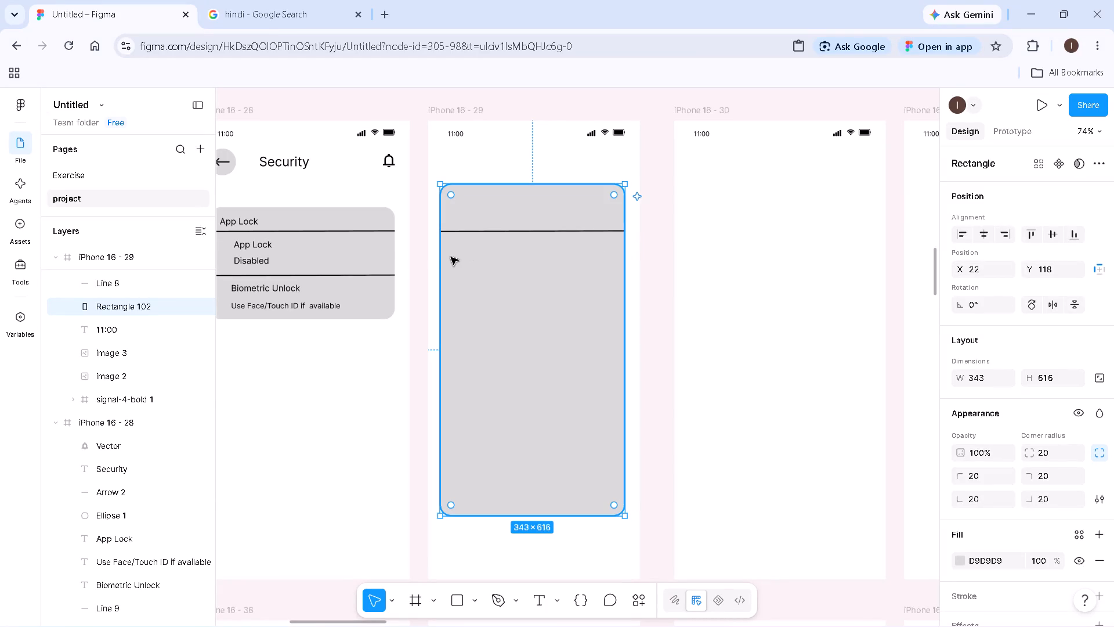
Move the grey rectangle and its divider line together to centre them horizontally in iPhone 16 - 29, with the rectangle at X 25.
left_click(443, 258)
left_click(436, 222)
left_click(465, 171)
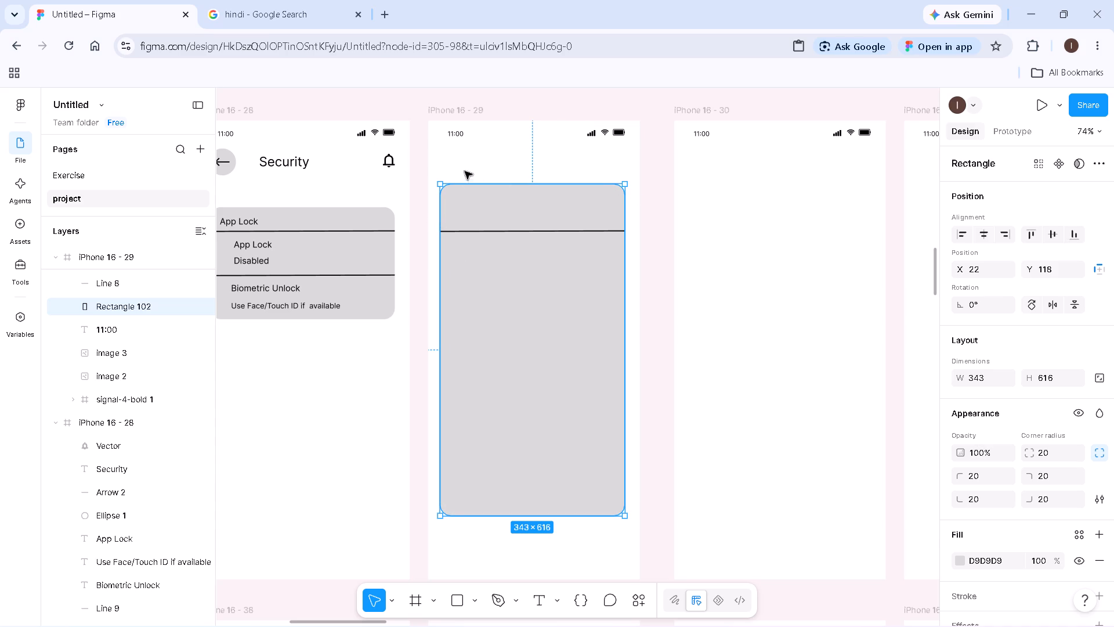
left_click(446, 210)
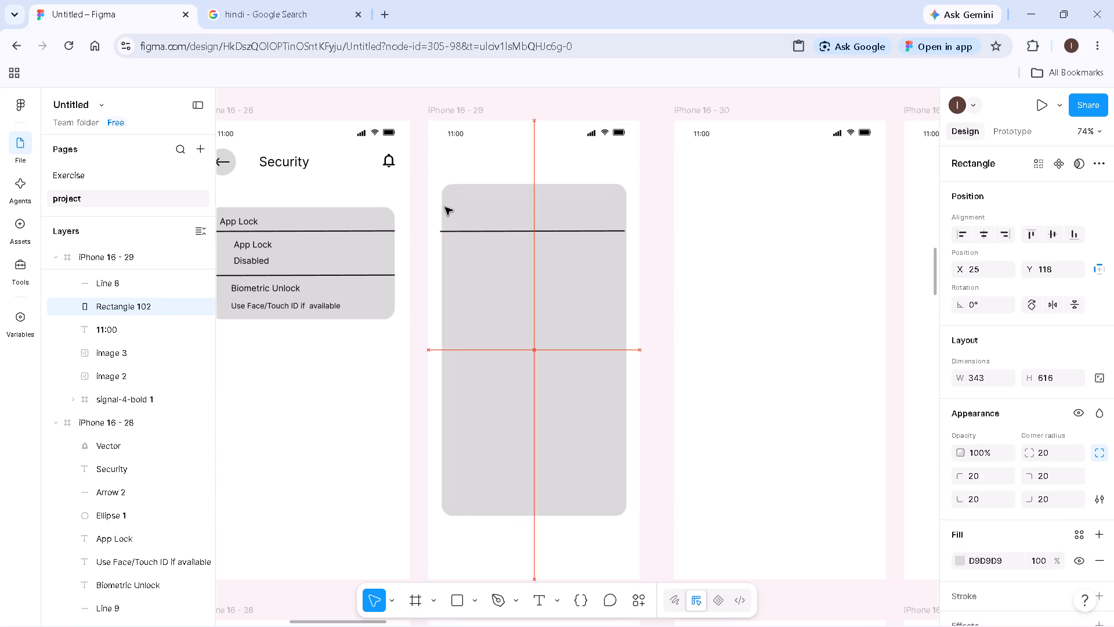
left_click(457, 163)
left_click_drag(444, 172, 508, 280)
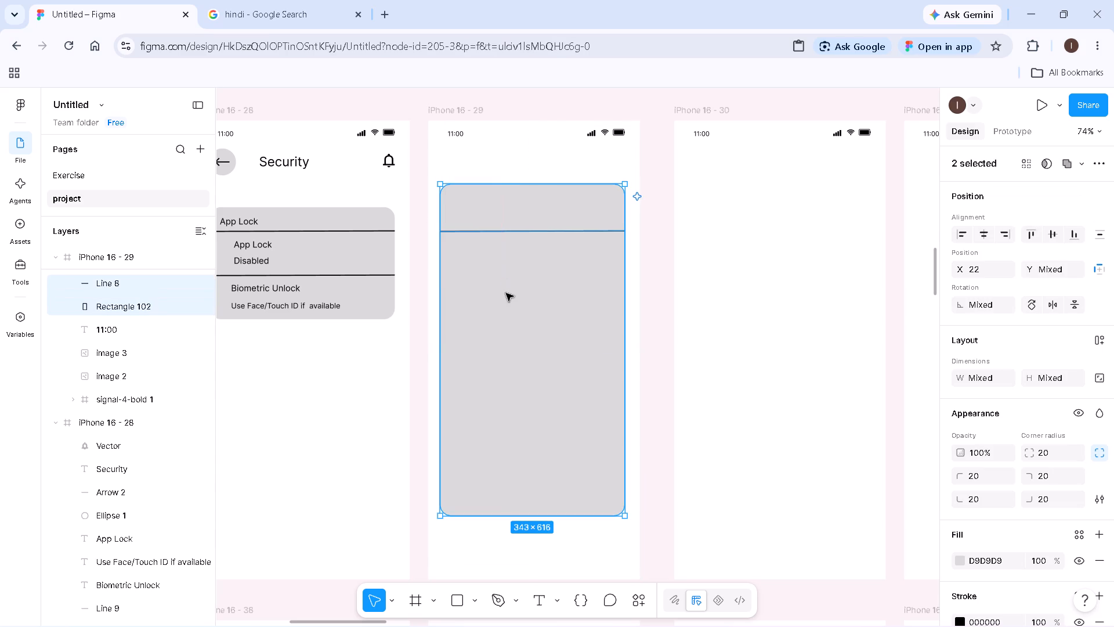
left_click(506, 295)
left_click(508, 295)
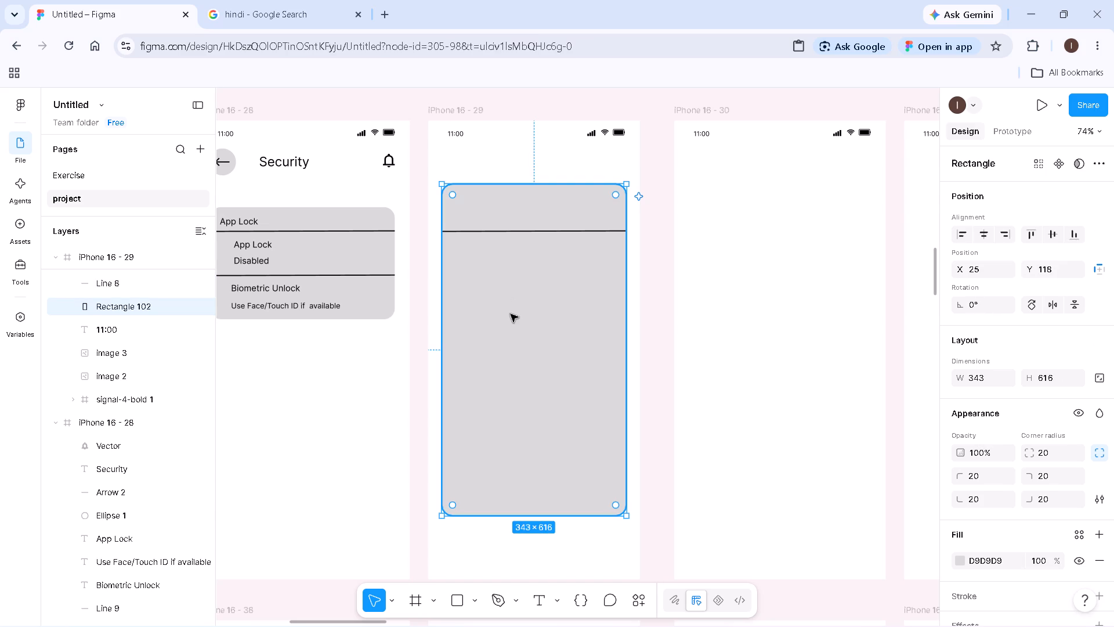
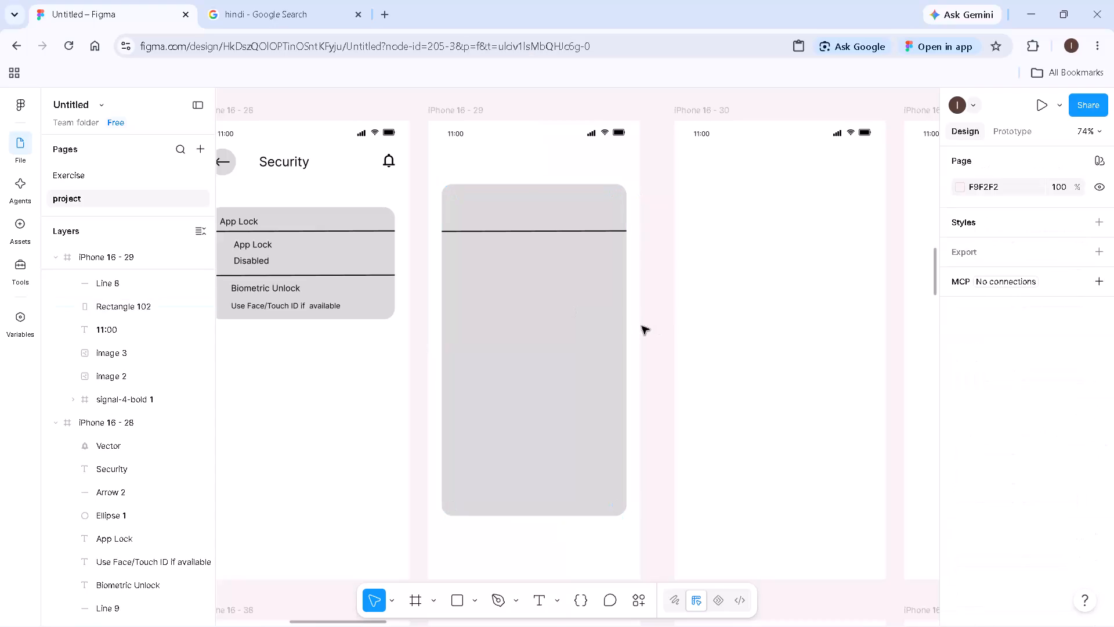
Move the divider line up inside the grey card in iPhone 16 - 29 and align it with the card at X 26, Y 180.
left_click_drag(511, 229, 513, 217)
left_click(645, 253)
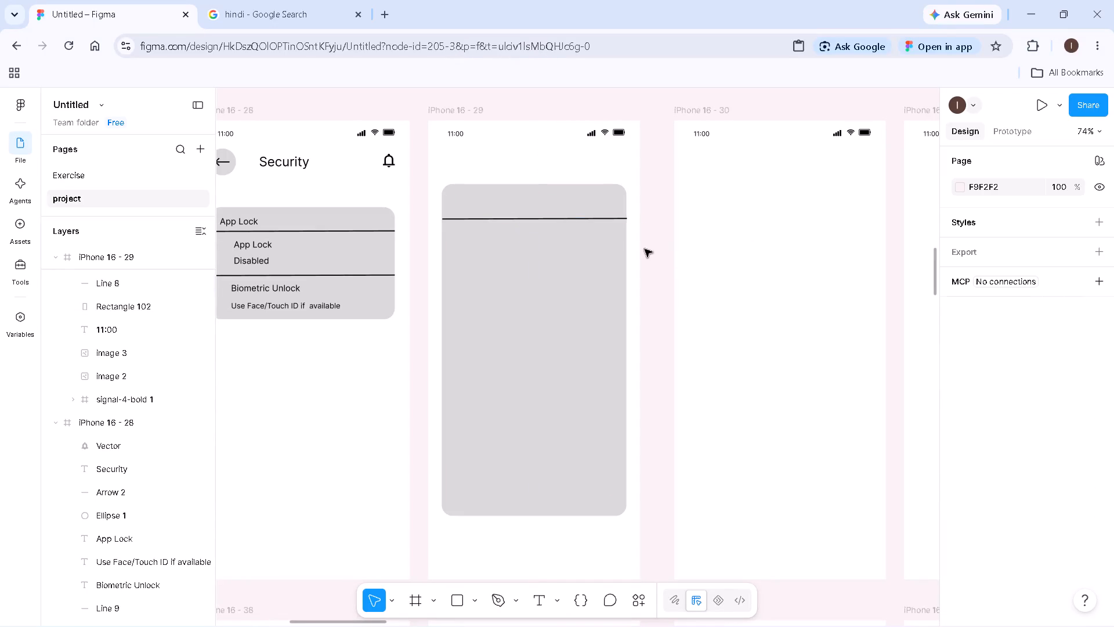
left_click(570, 222)
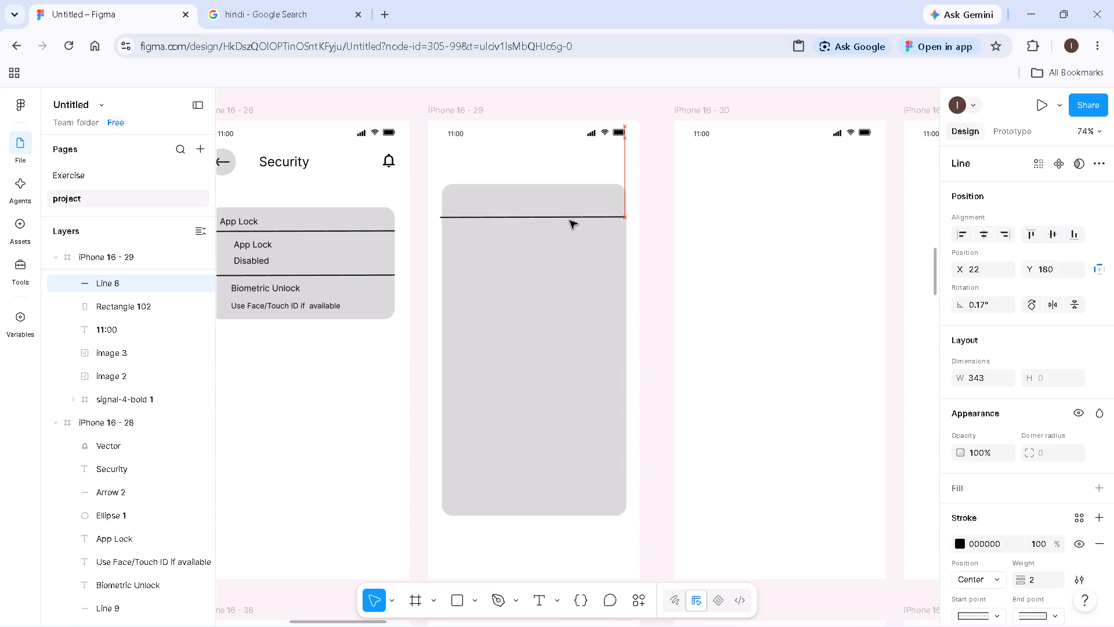
scroll(575, 227, "up", 3, "ctrl")
scroll(460, 214, "up", 2, "ctrl")
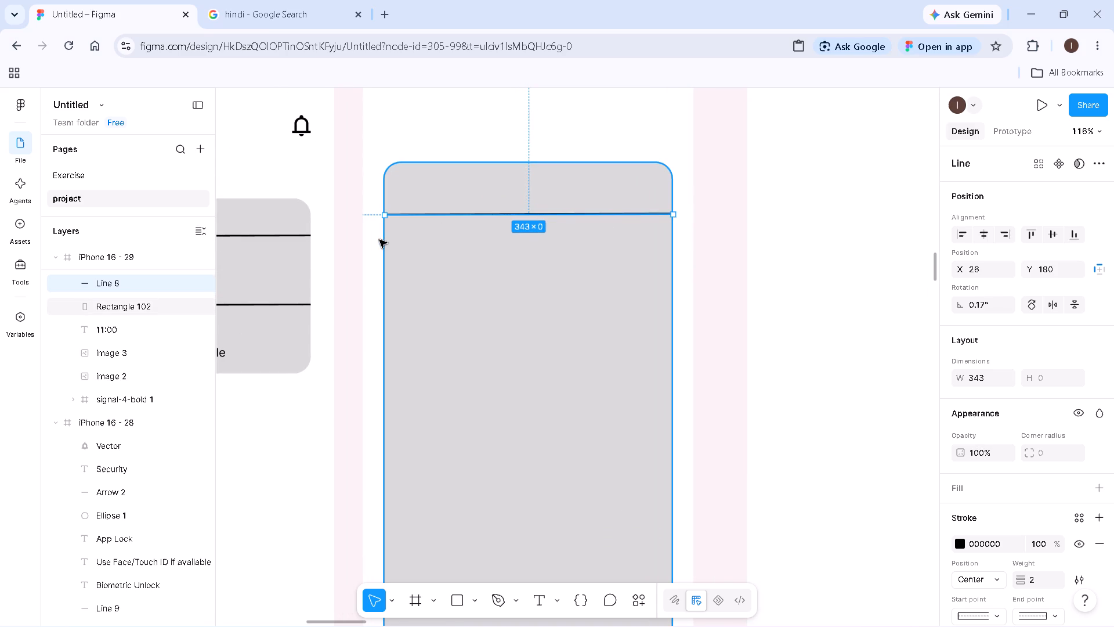
Adjust the side edges of the grey card to match the divider, at X 26 with a width of 343.
left_click(379, 240)
left_click(382, 253)
left_click(388, 254)
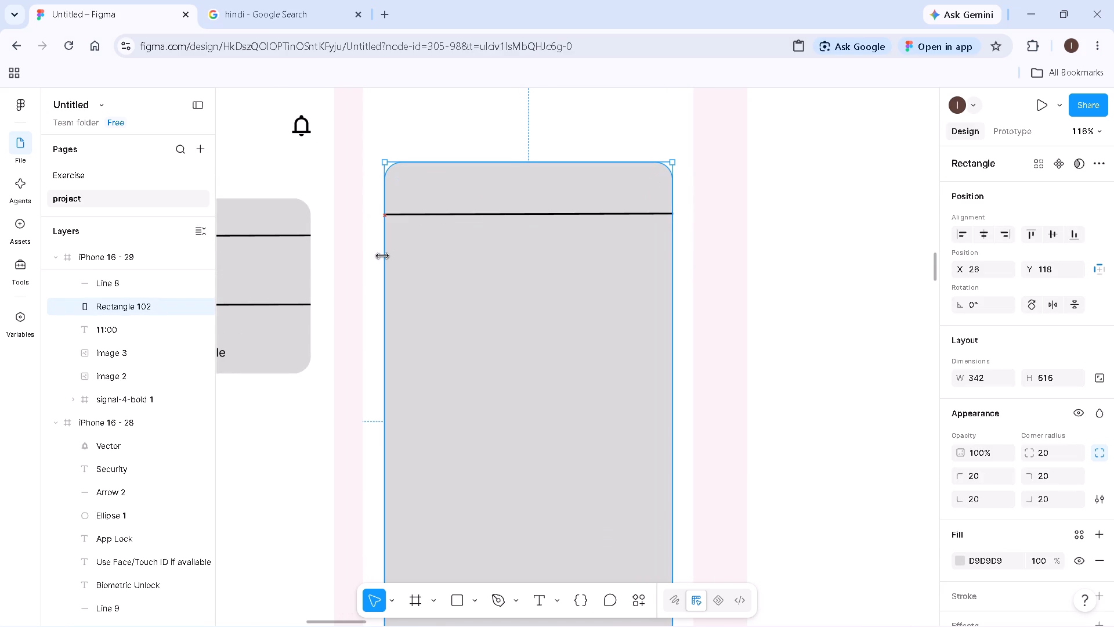
left_click(628, 290)
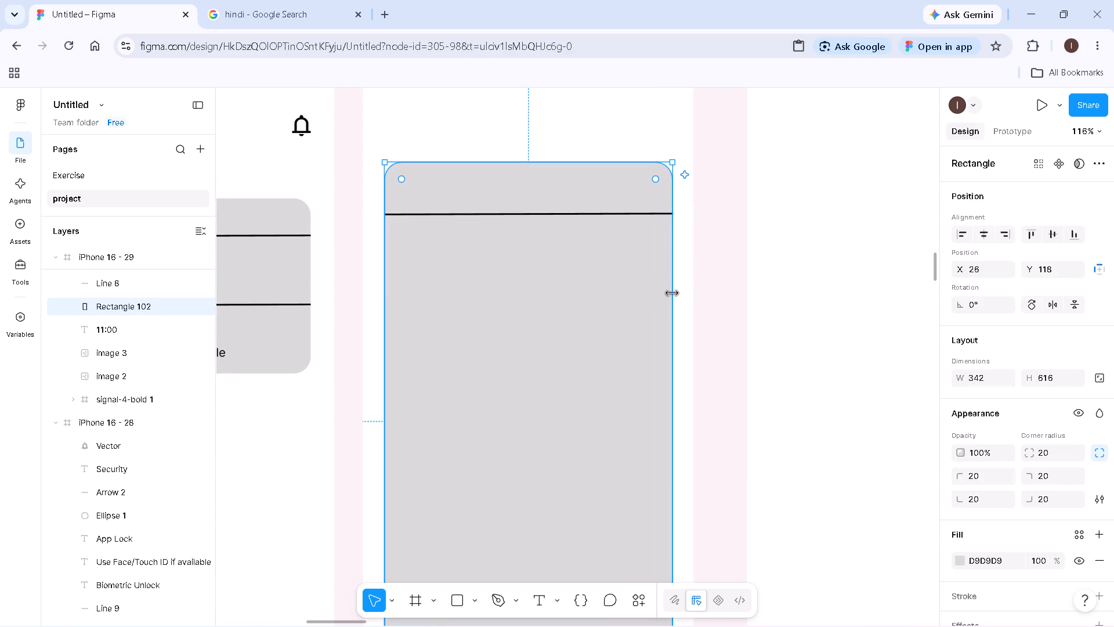
left_click(674, 293)
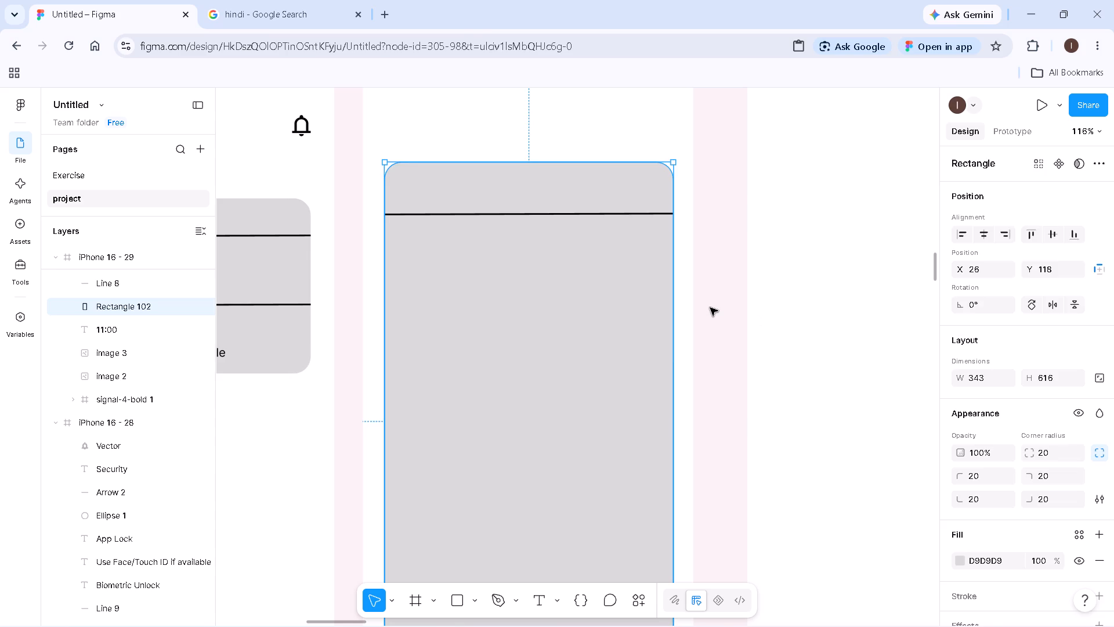
left_click(709, 308)
scroll(709, 308, "down", 4, "ctrl")
Add the heading text "Notifications" above the divider in the grey card of iPhone 16 - 29.
left_click(589, 314, "ctrl")
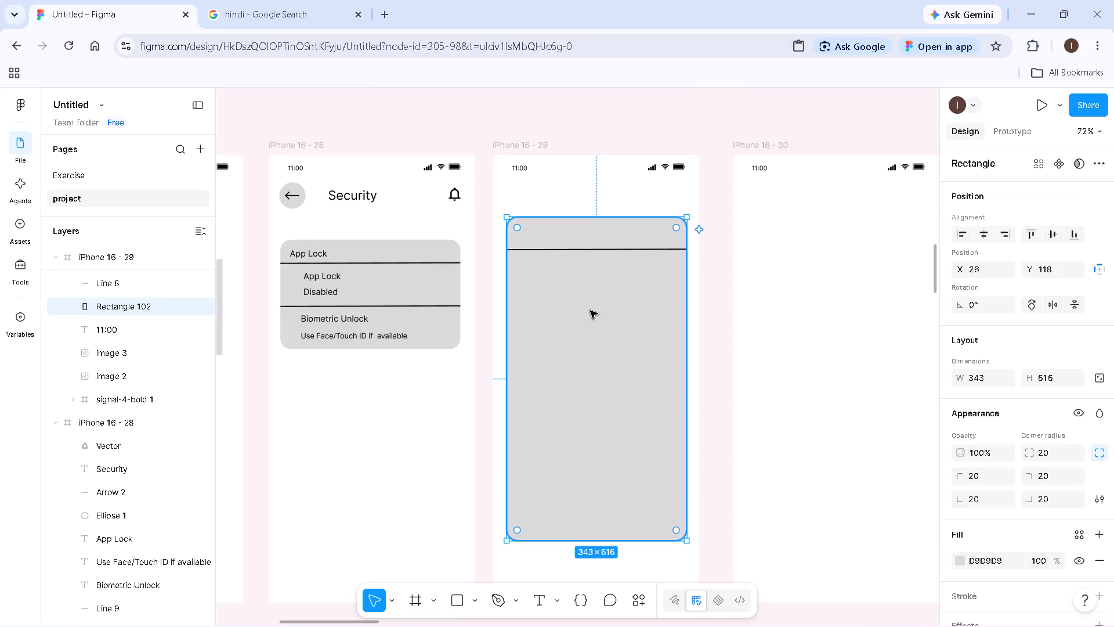
left_click(537, 594)
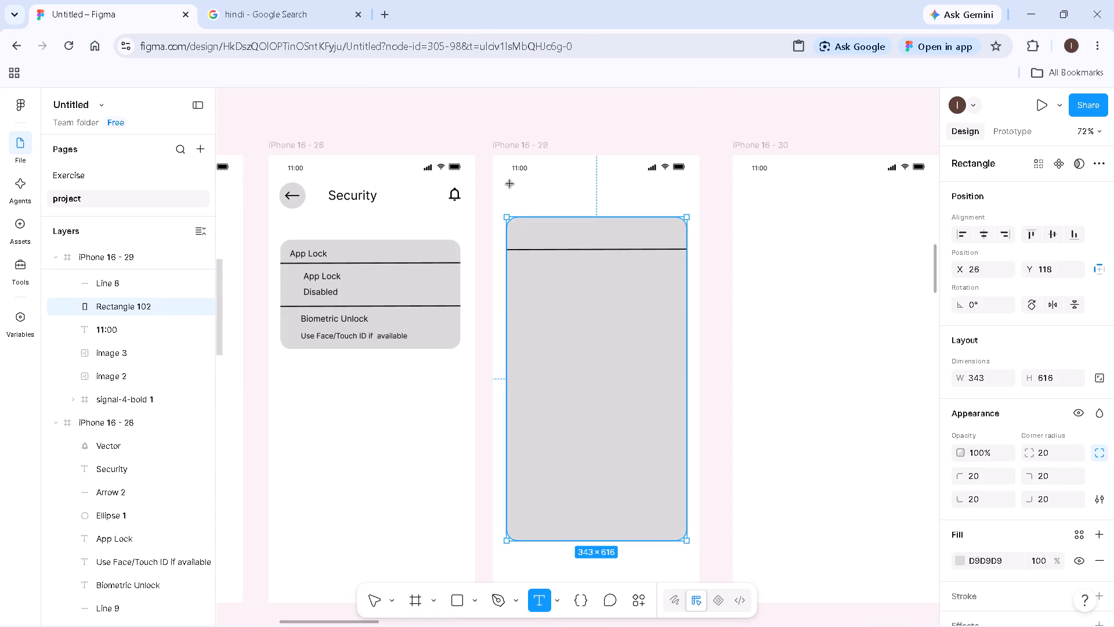
left_click(522, 232)
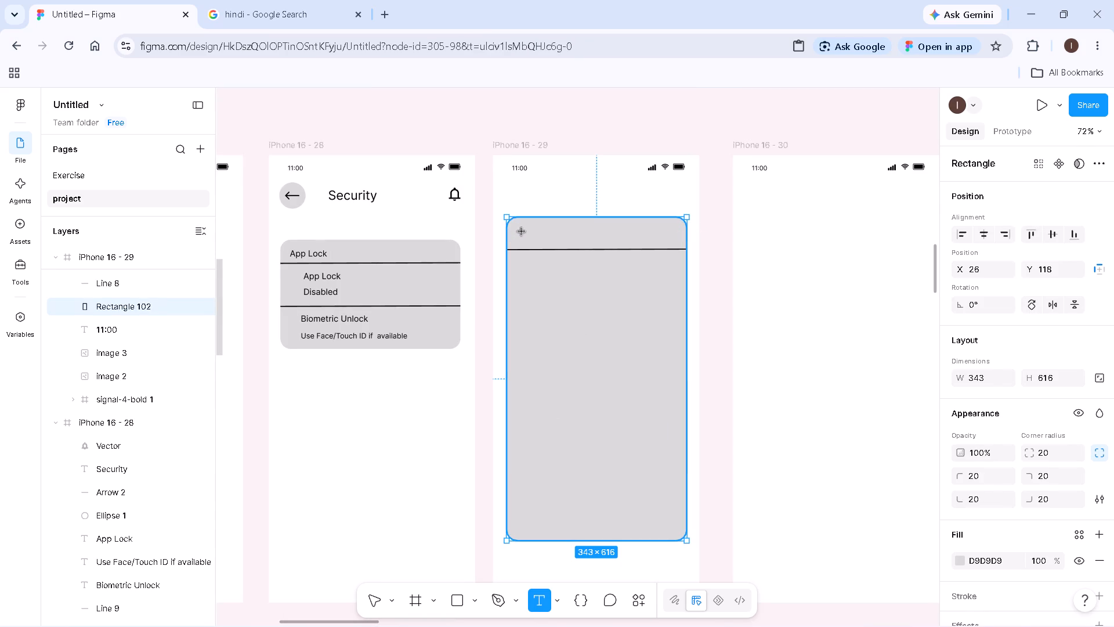
type("Notifications")
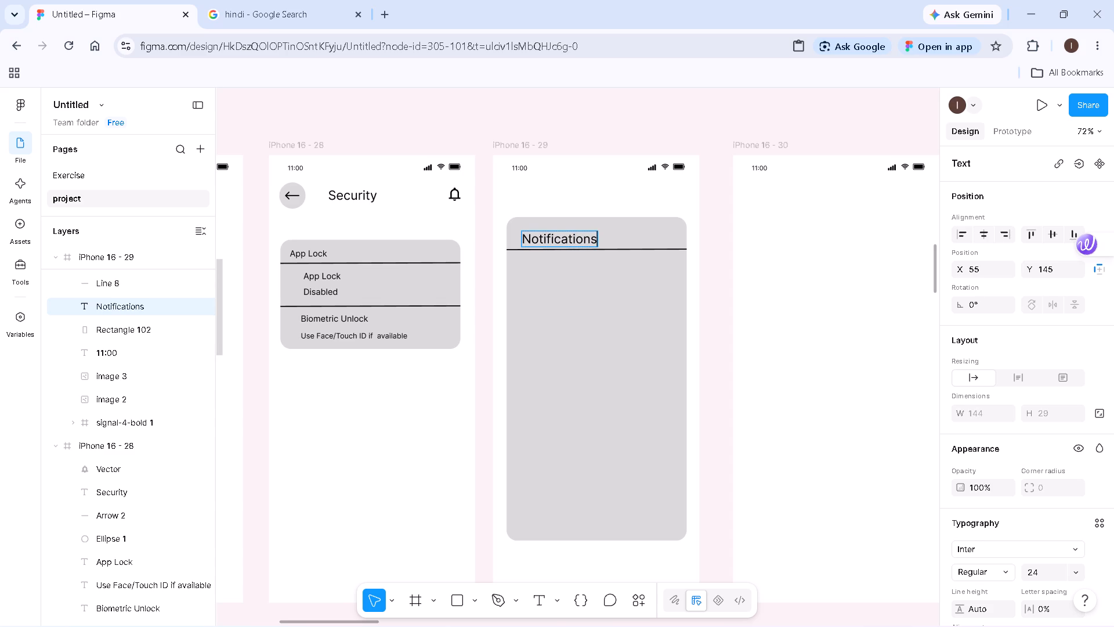
left_click(721, 344)
double_click(712, 349)
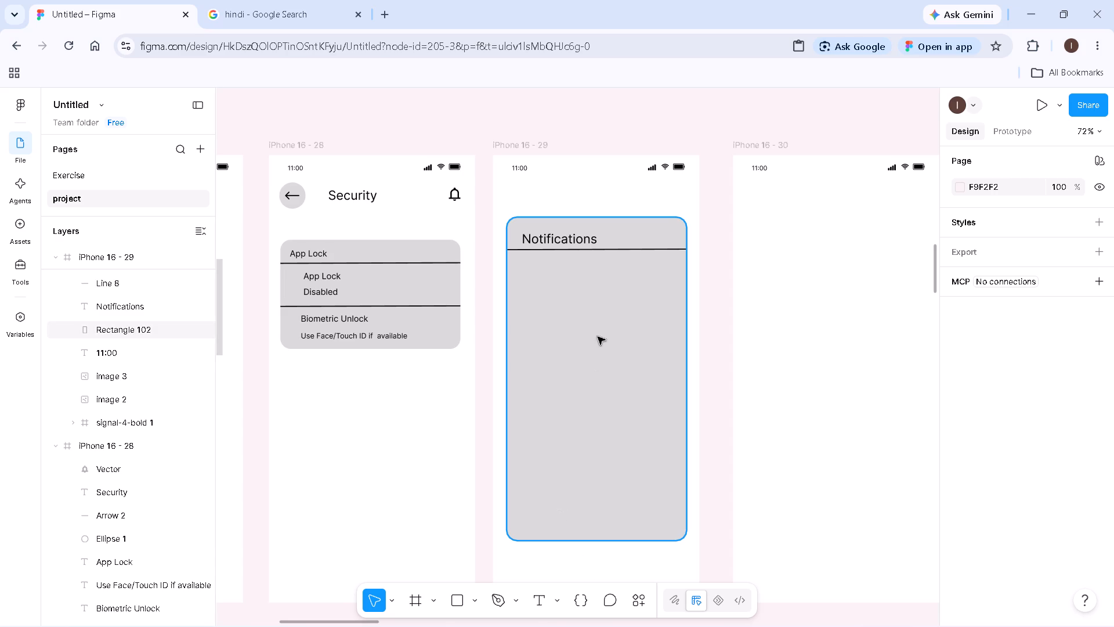
Duplicate the divider beneath the Notifications heading and place the copy below it in the card, at about X 28, Y 239.
left_click(603, 250)
left_click(580, 300)
right_click(573, 291)
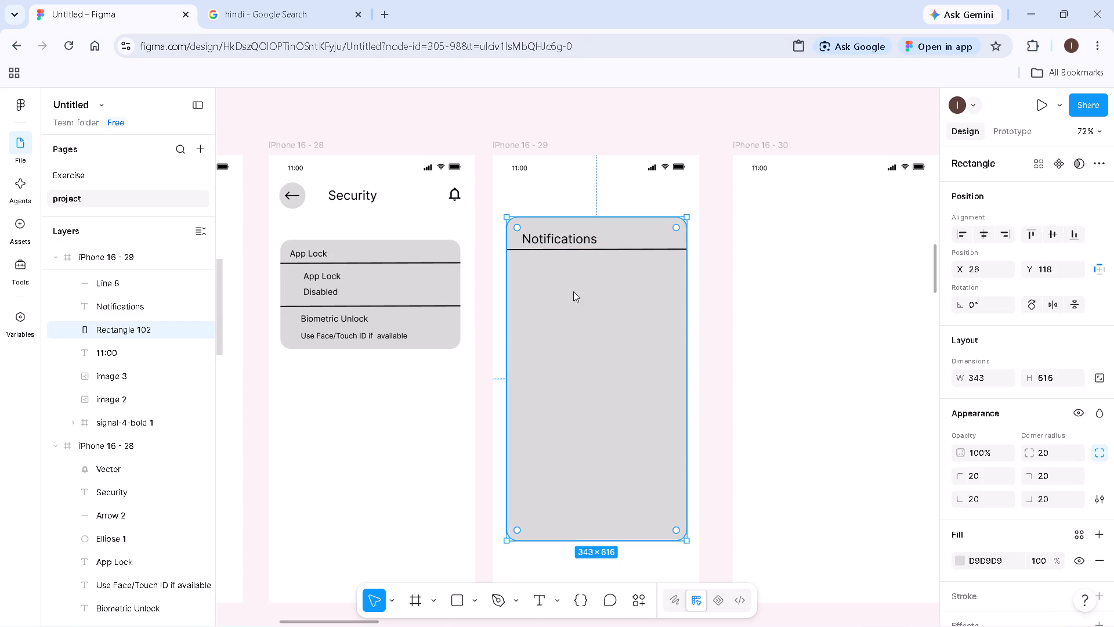
left_click(645, 168)
left_click_drag(605, 292, 595, 295)
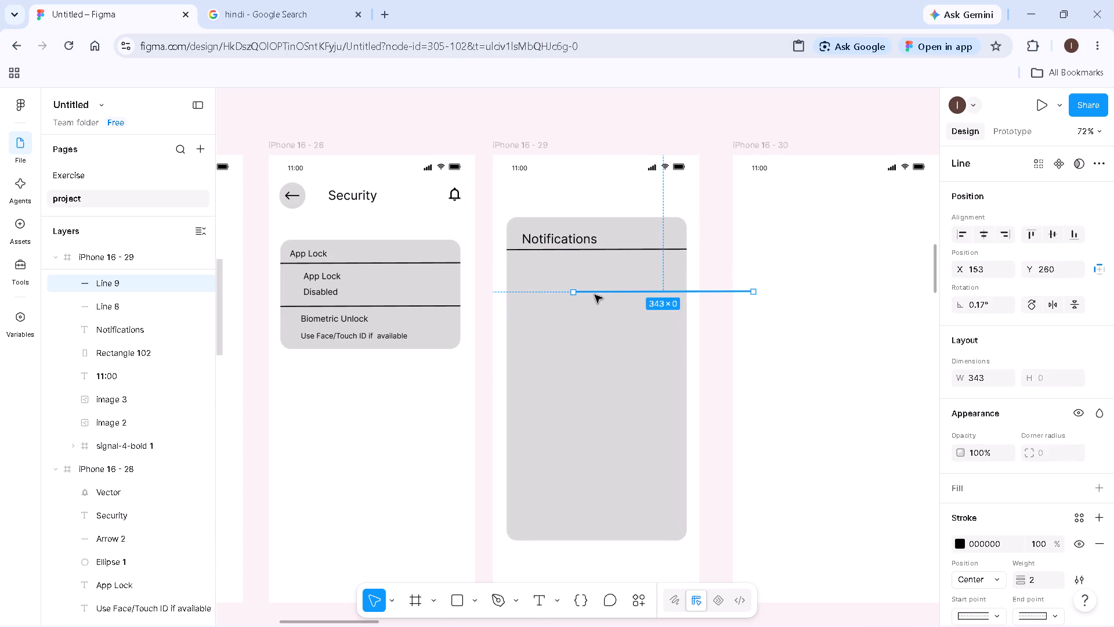
left_click_drag(595, 295, 560, 287)
left_click(560, 286)
left_click(555, 280)
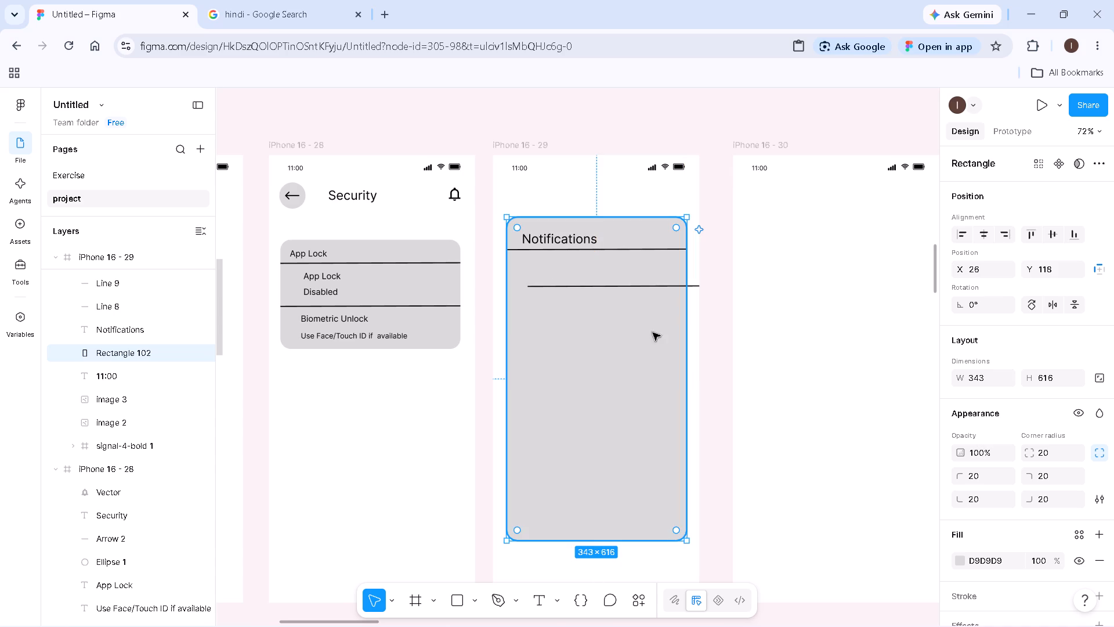
left_click(712, 330)
left_click_drag(621, 284, 591, 287)
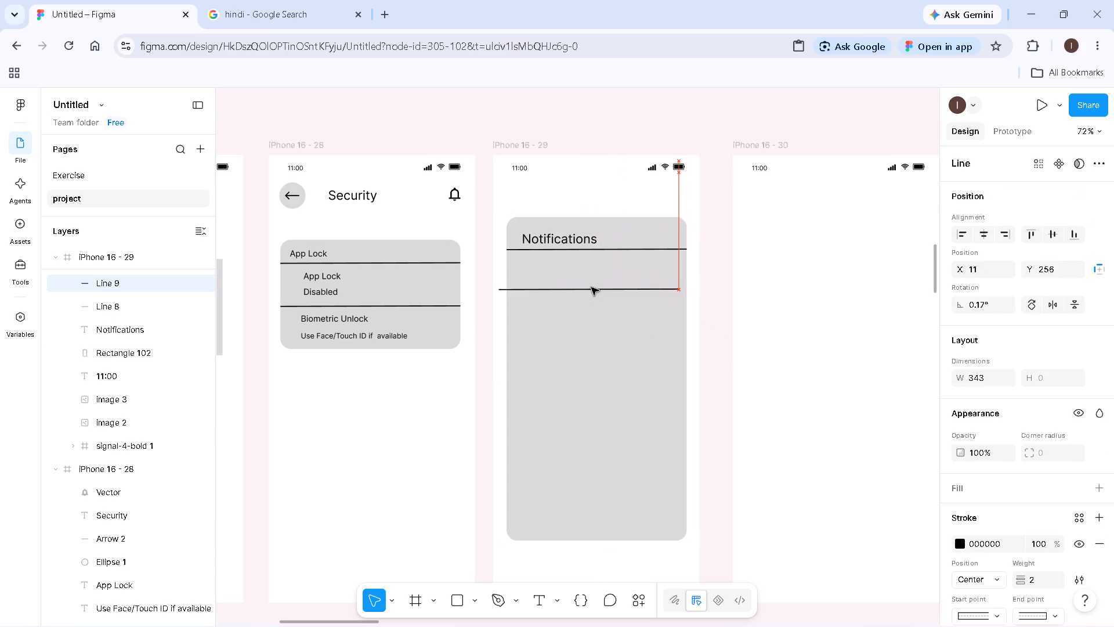
left_click_drag(591, 287, 602, 279)
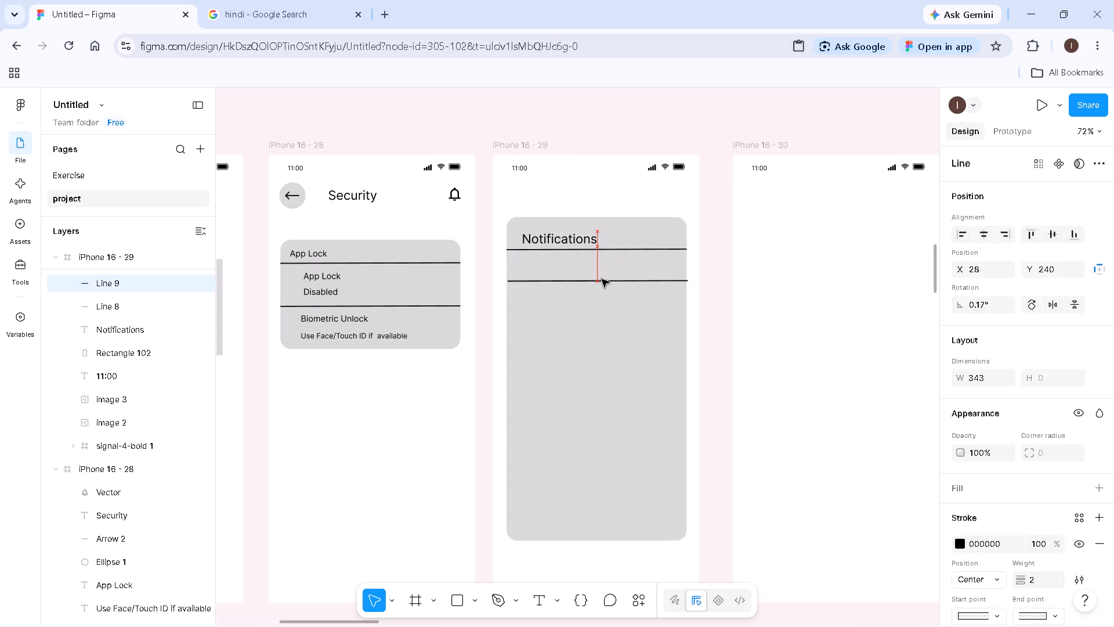
left_click_drag(602, 279, 602, 279)
Shorten and level the lower divider to width 341 at 0° rotation, and shift it to X 27, Y 242.
scroll(602, 279, "up", 3, "ctrl")
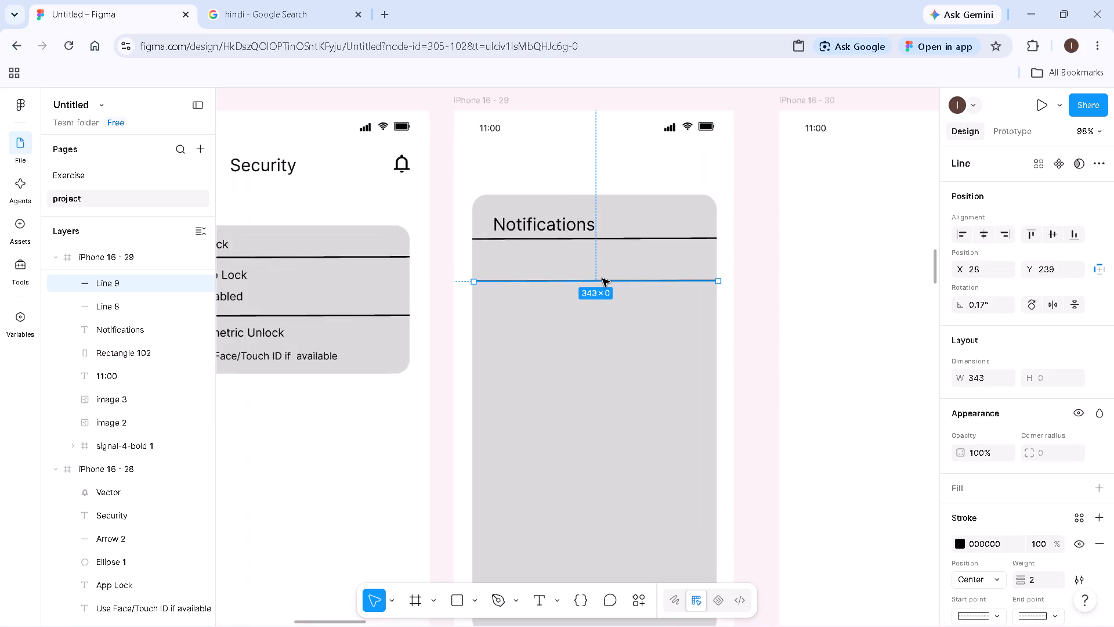
scroll(602, 279, "up", 3, "ctrl")
left_click(429, 286)
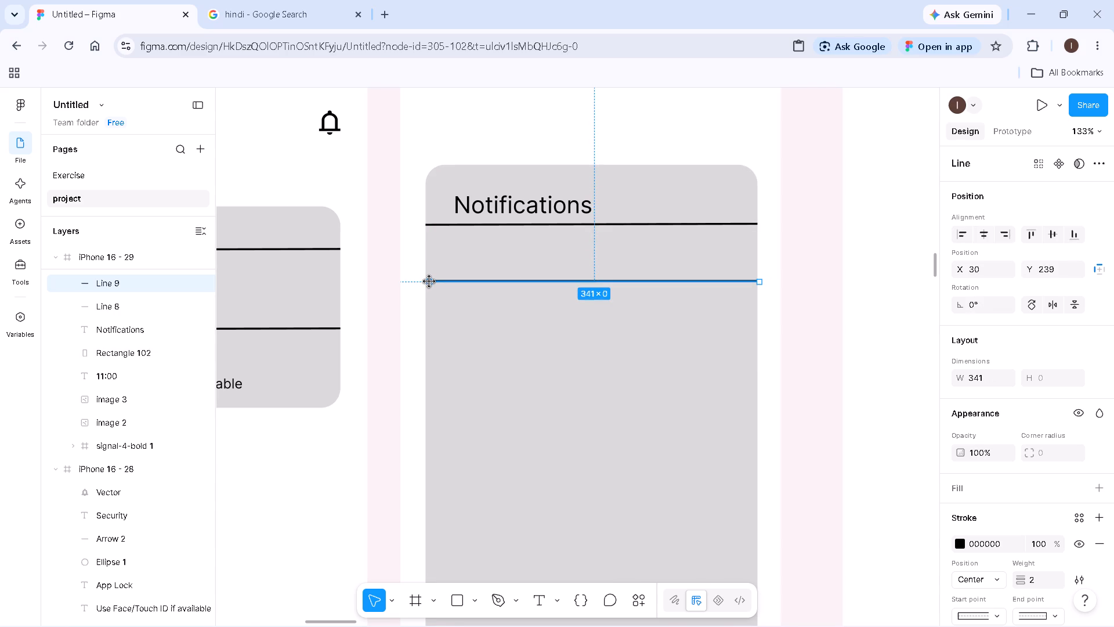
left_click(802, 311)
left_click(626, 279)
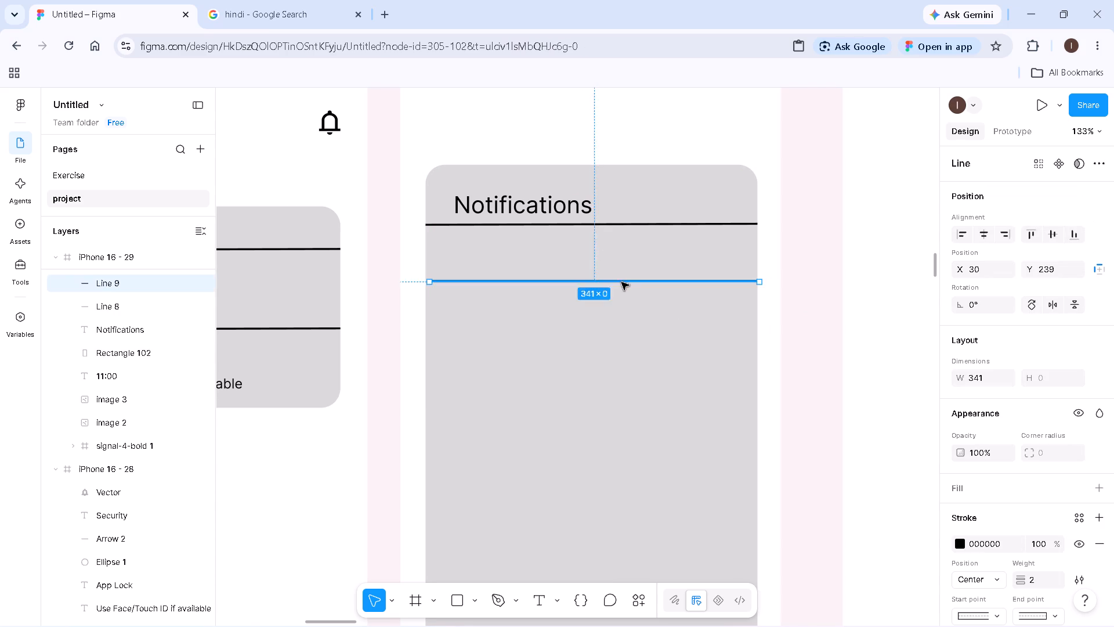
Extend both ends of the lower divider to the grey card's edges, giving X 26 and a width of 343.
scroll(658, 309, "up", 1, "ctrl")
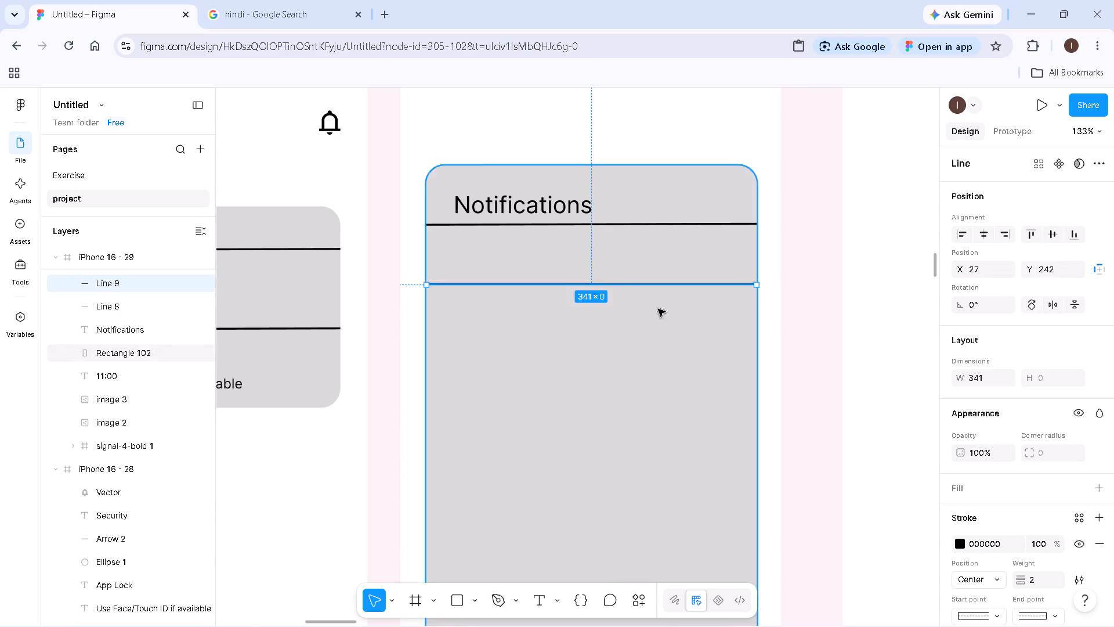
scroll(658, 309, "up", 5, "ctrl")
scroll(837, 271, "up", 2, "ctrl")
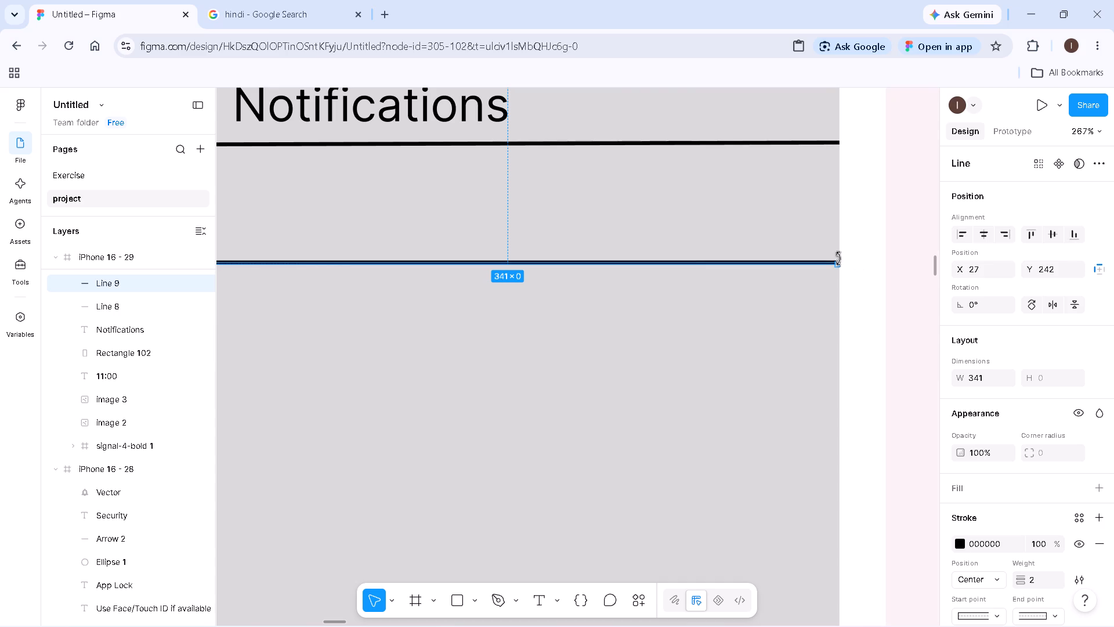
left_click(815, 276)
left_click(810, 265)
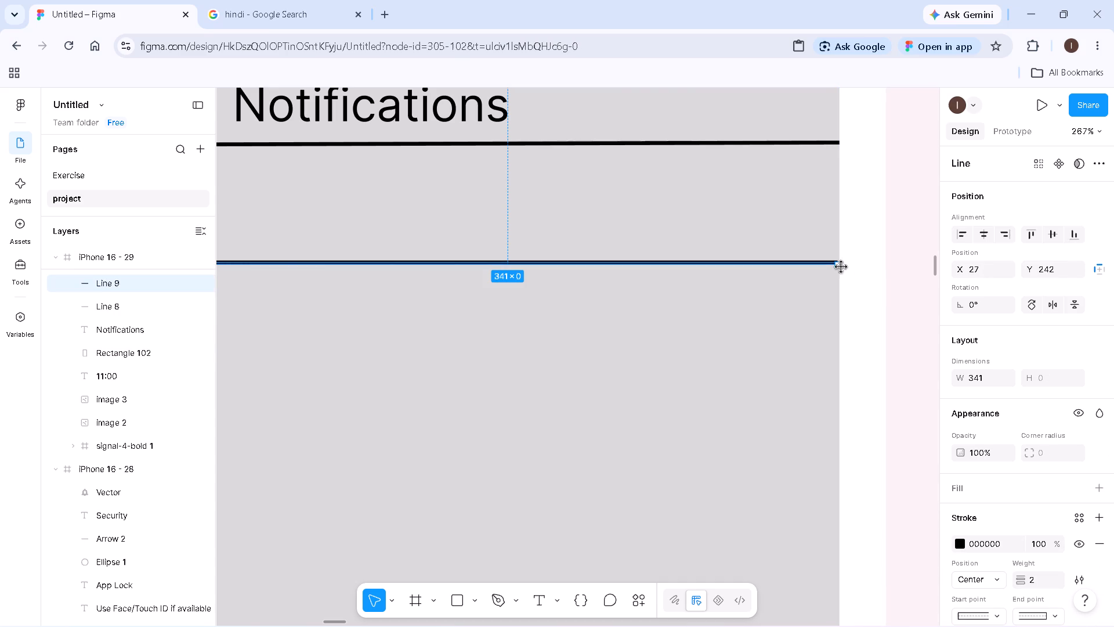
left_click(838, 266)
scroll(555, 308, "down", 1, "ctrl")
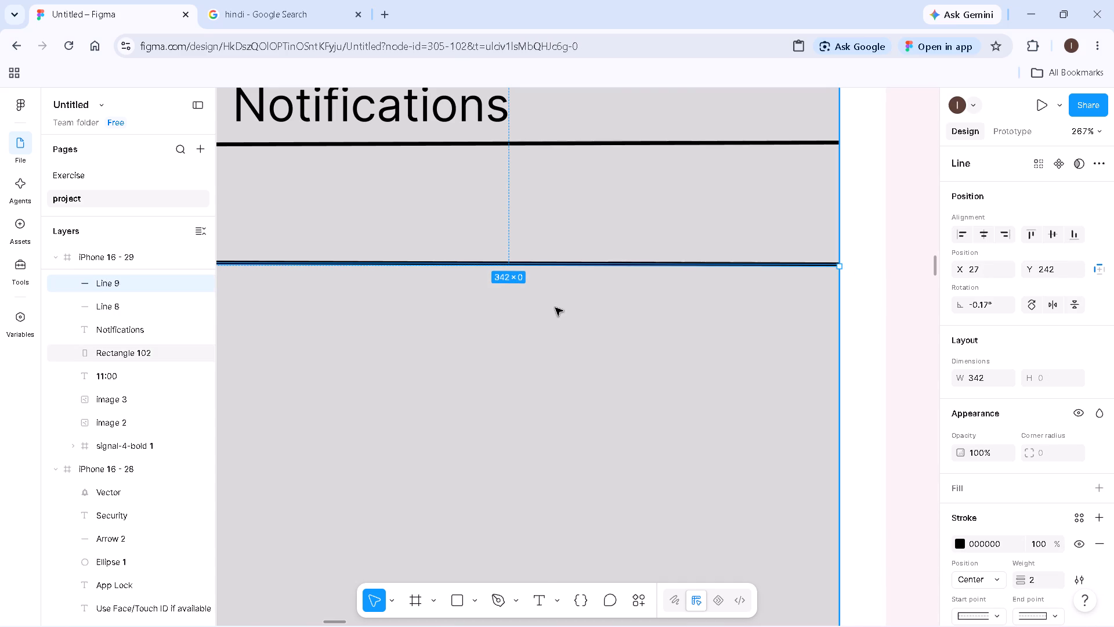
scroll(555, 308, "down", 3, "ctrl")
key("h")
left_click_drag(254, 323, 306, 337)
scroll(307, 337, "up", 7, "ctrl")
key("v")
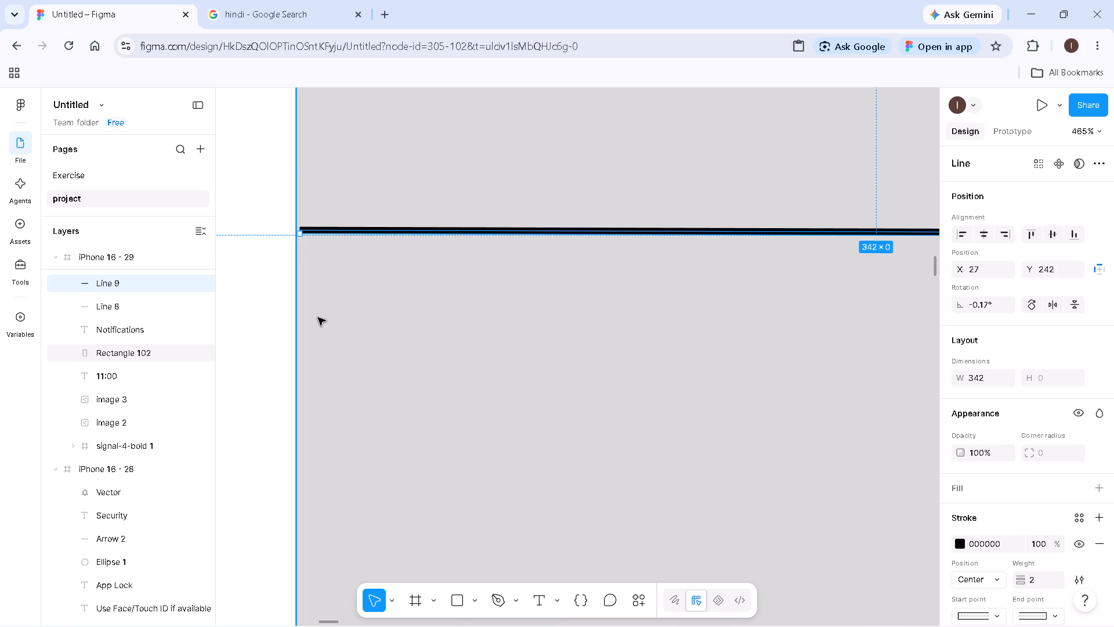
left_click(301, 233)
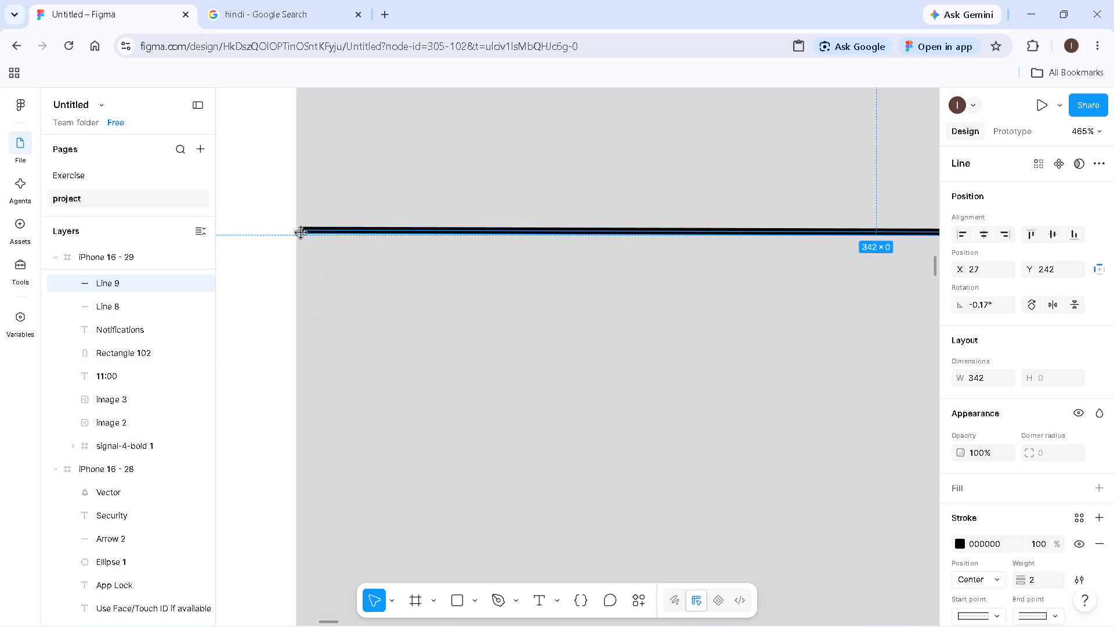
scroll(302, 251, "up", 3, "ctrl")
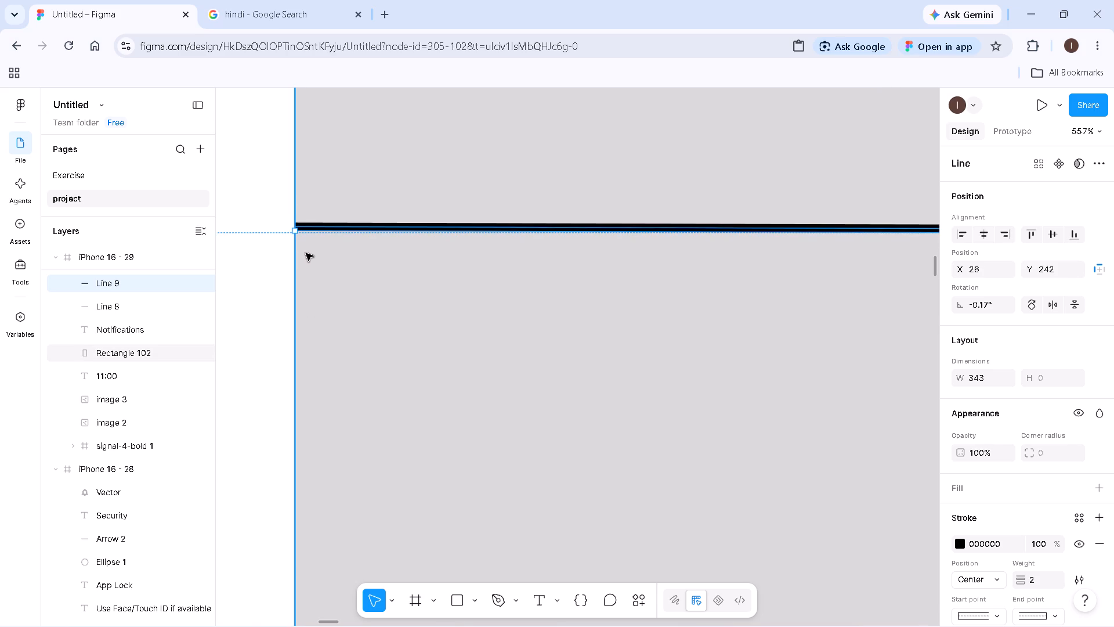
scroll(306, 253, "down", 14, "ctrl")
left_click(348, 307)
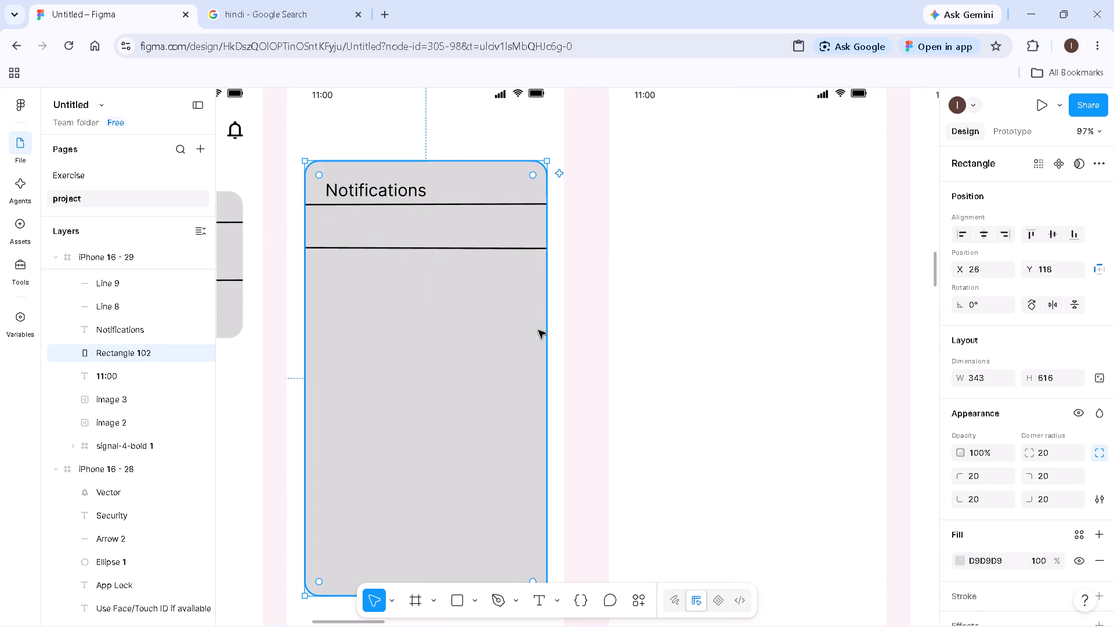
left_click(593, 336)
Add the text "Notifications" between the two dividers in the grey card of iPhone 16 - 29.
key("h")
left_click_drag(424, 330, 529, 317)
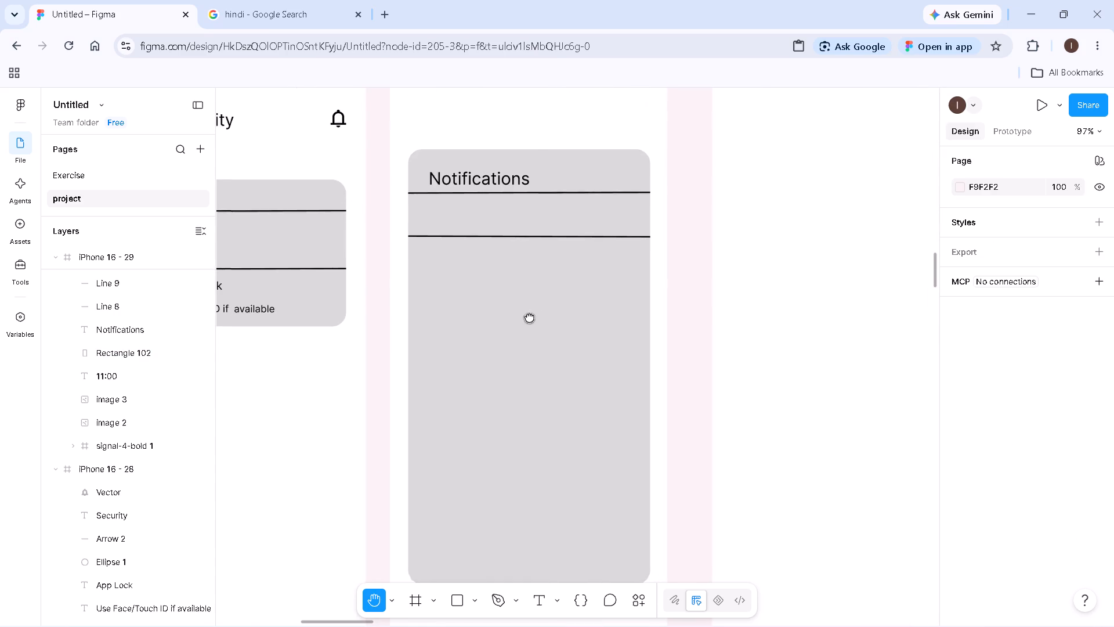
left_click_drag(529, 317, 529, 313)
scroll(530, 312, "up", 2, "ctrl")
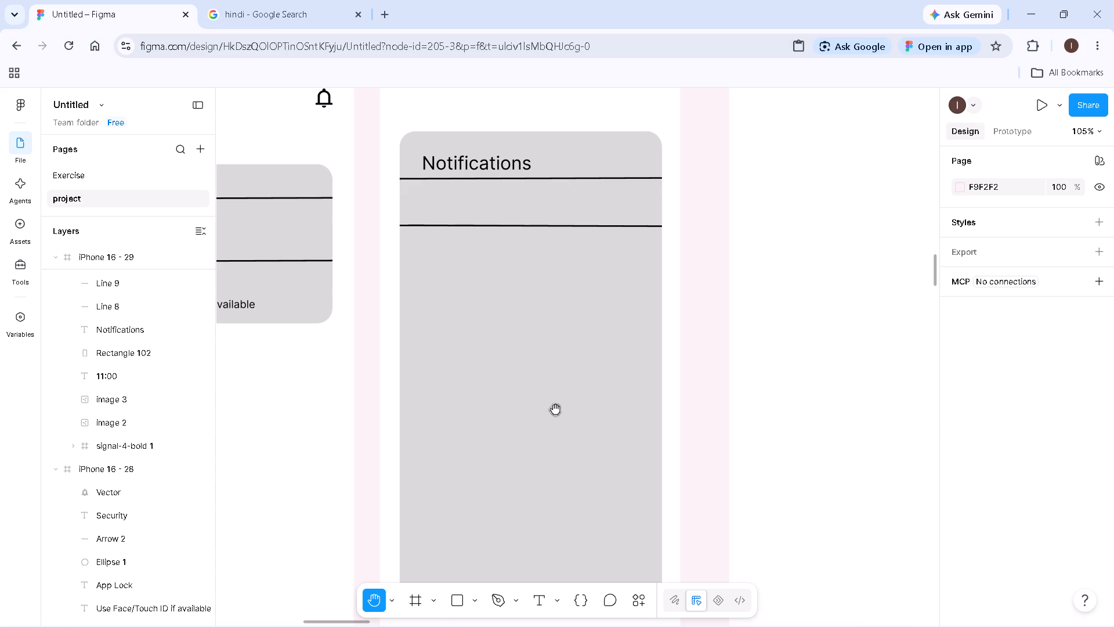
left_click(536, 598)
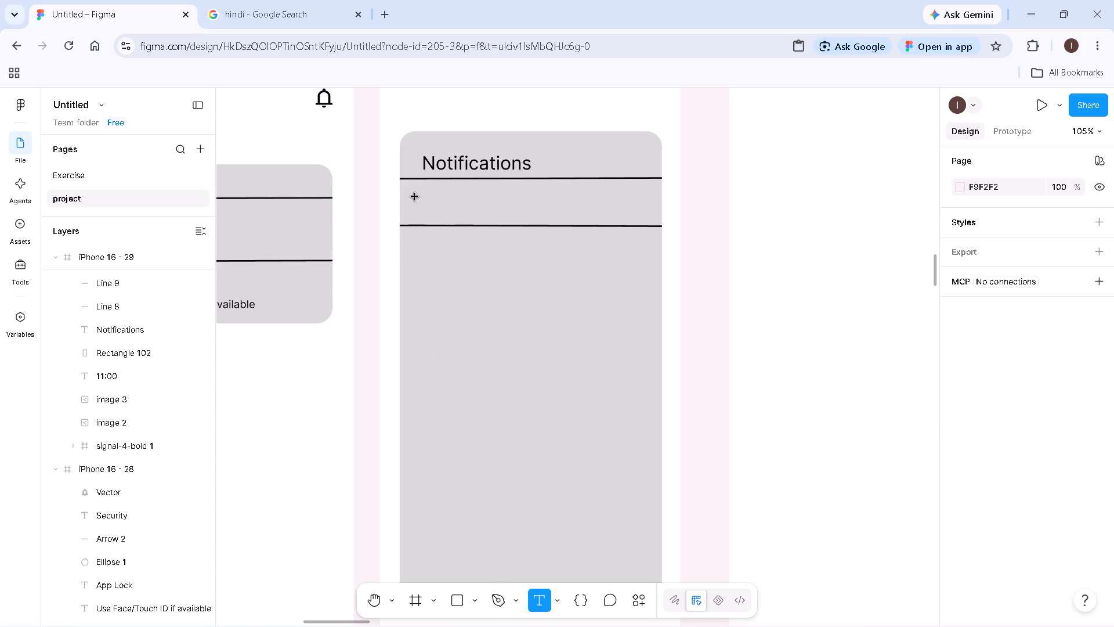
double_click(425, 199)
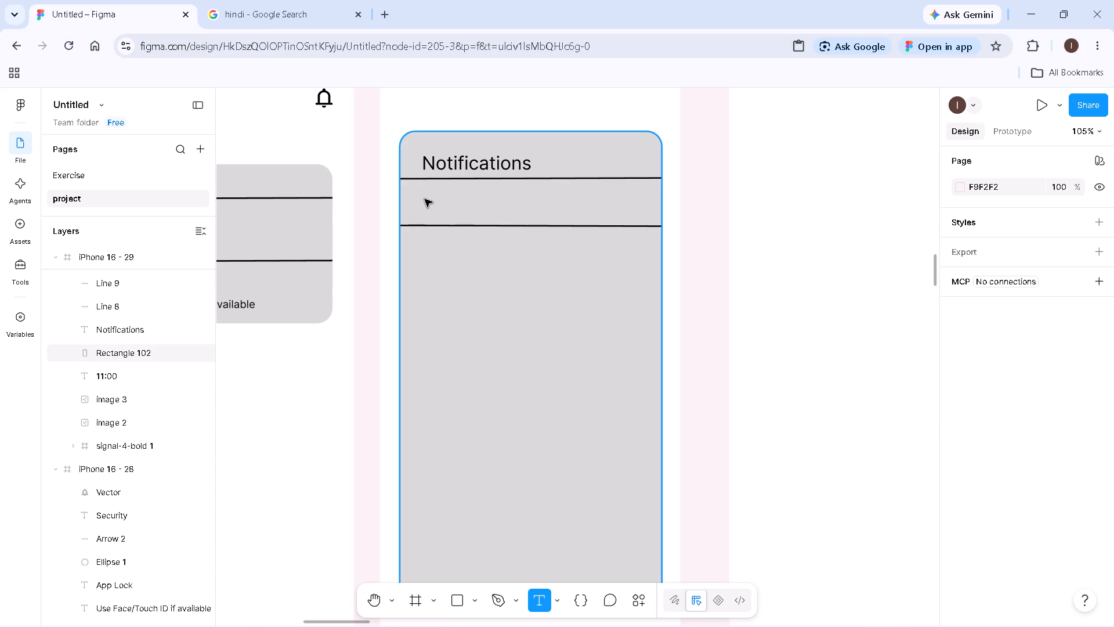
left_click(542, 599)
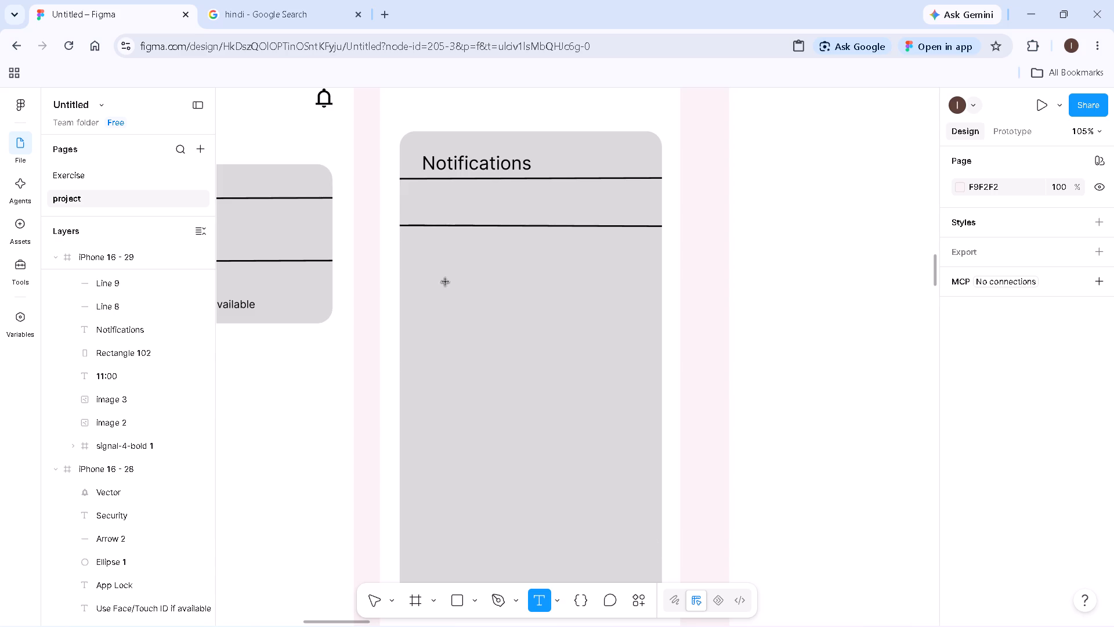
left_click(426, 197)
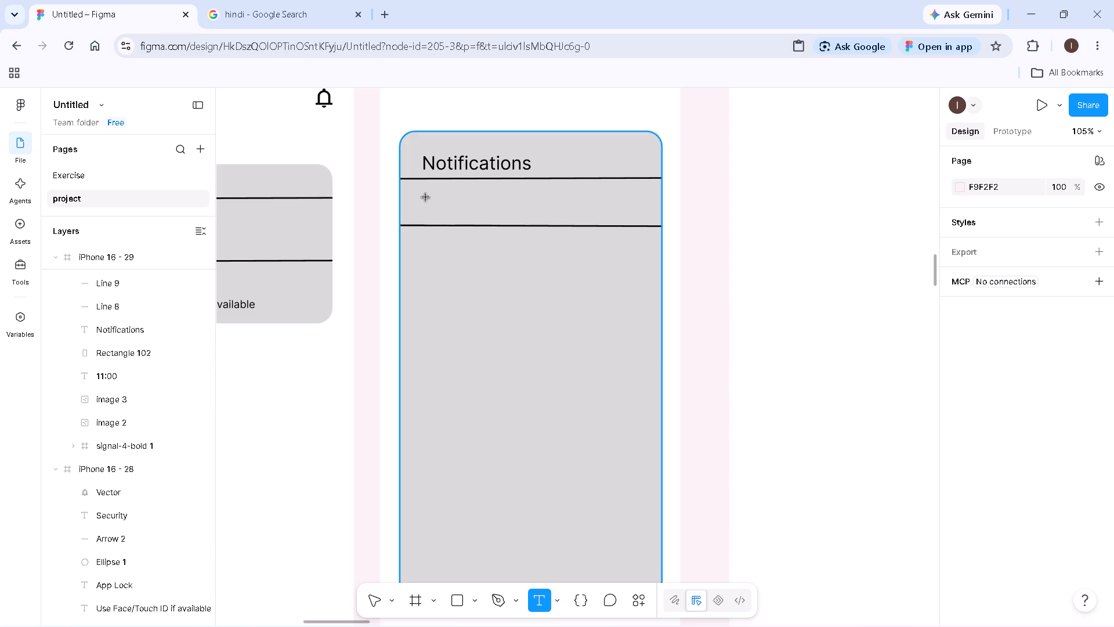
type("No")
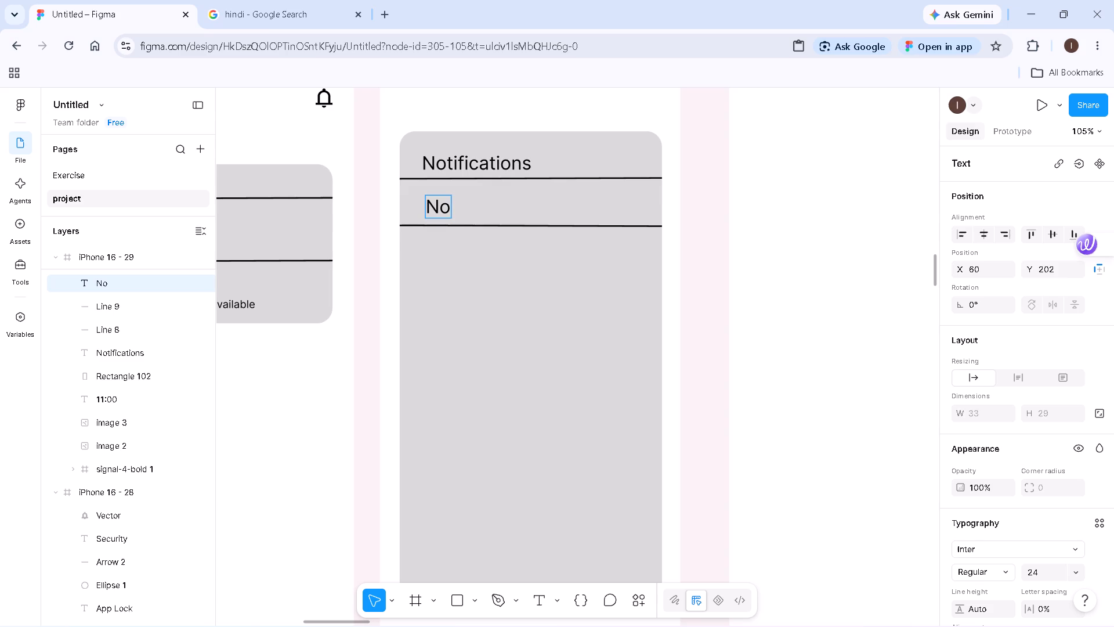
type("tifications")
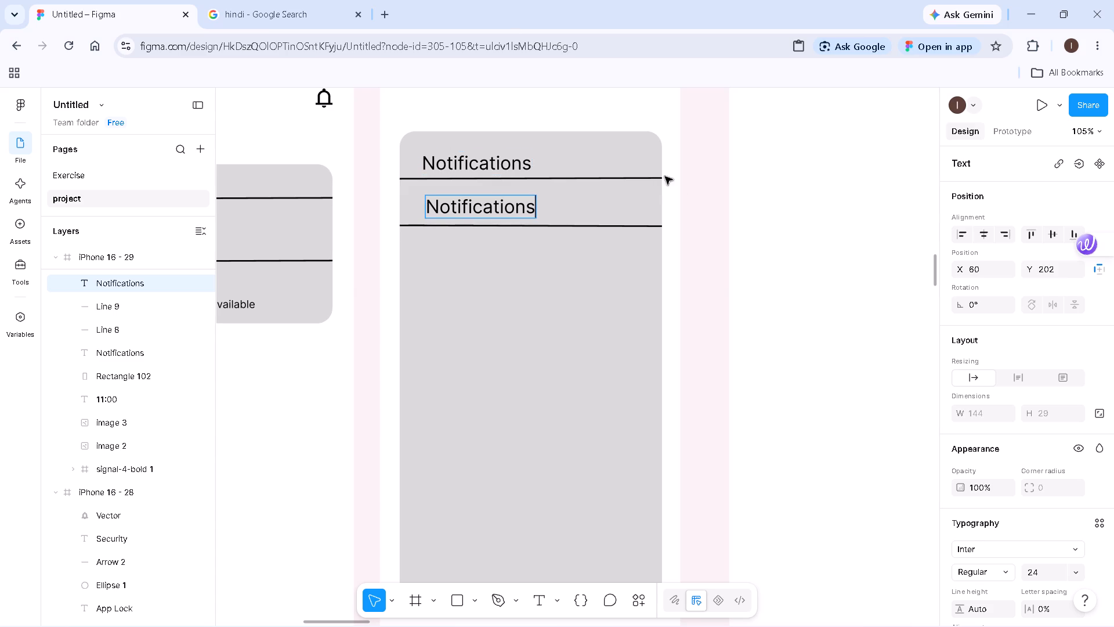
Align the second "Notifications" text under the heading at X 55, Y 187, between the two dividers.
double_click(700, 195)
left_click_drag(465, 210, 462, 199)
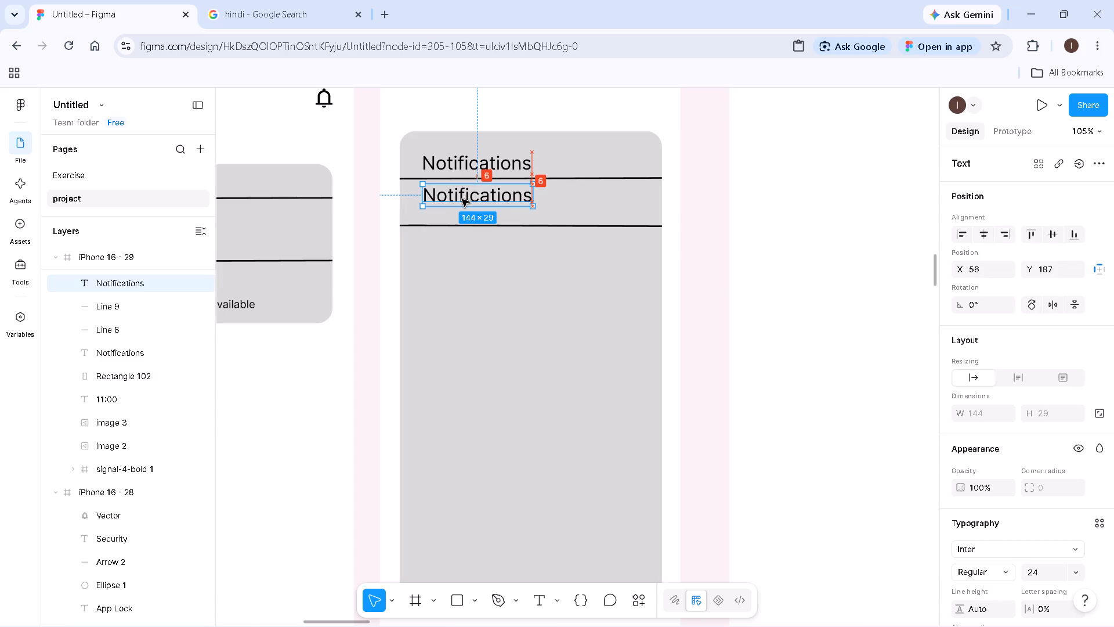
left_click_drag(462, 199, 461, 199)
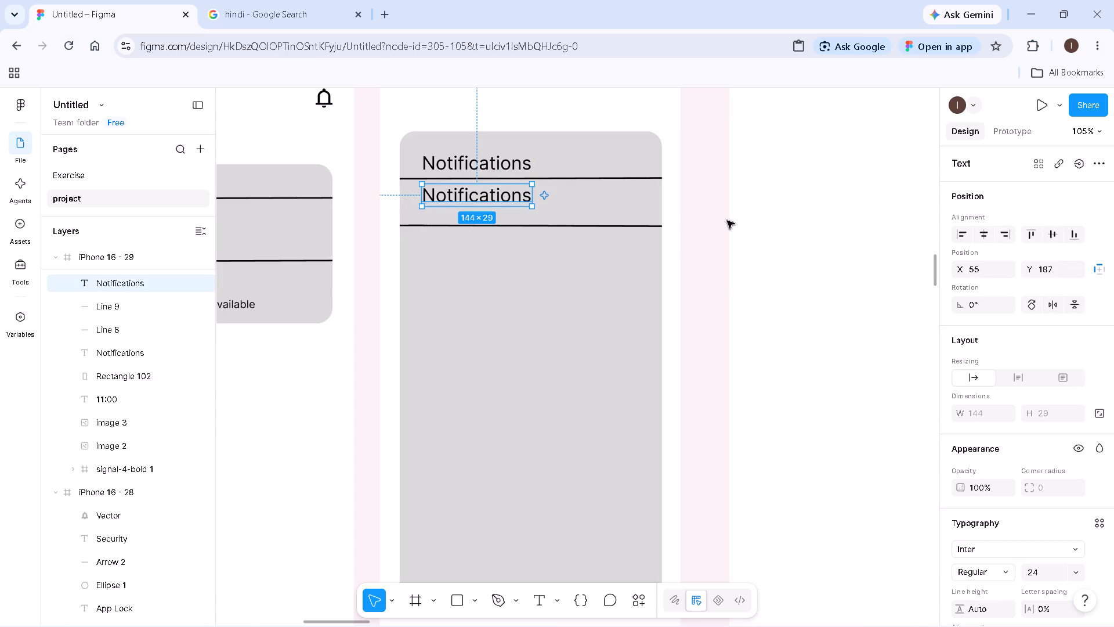
left_click(704, 217)
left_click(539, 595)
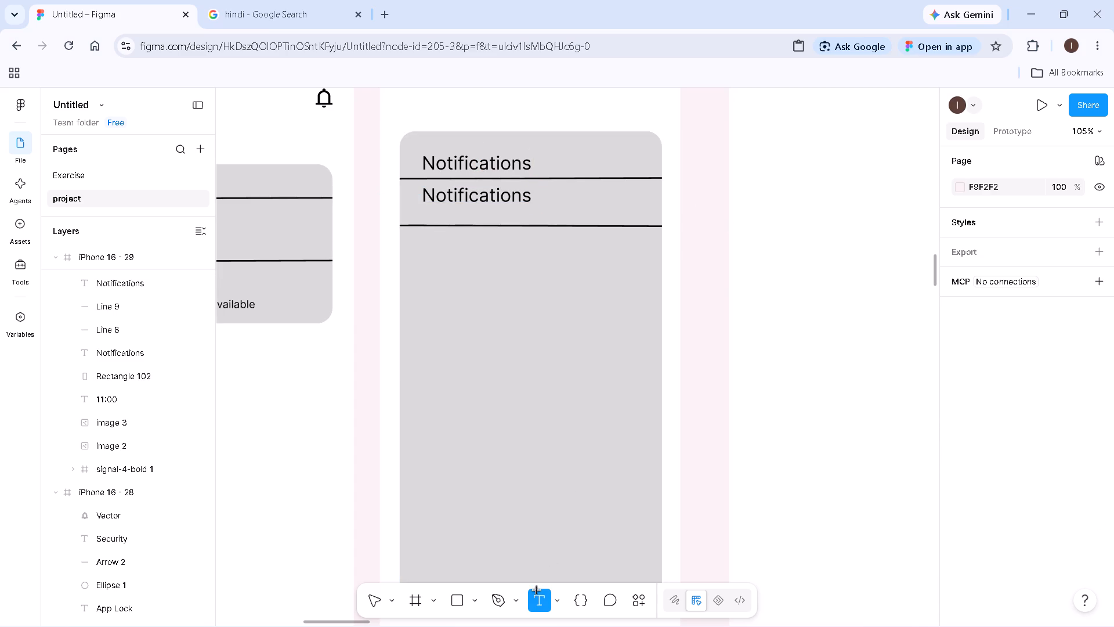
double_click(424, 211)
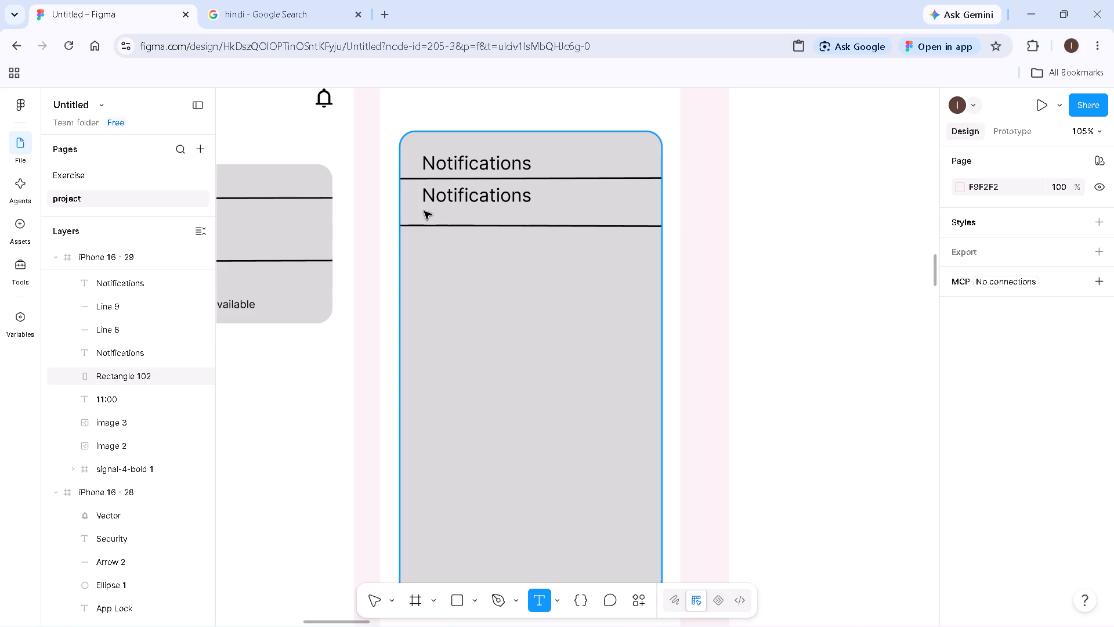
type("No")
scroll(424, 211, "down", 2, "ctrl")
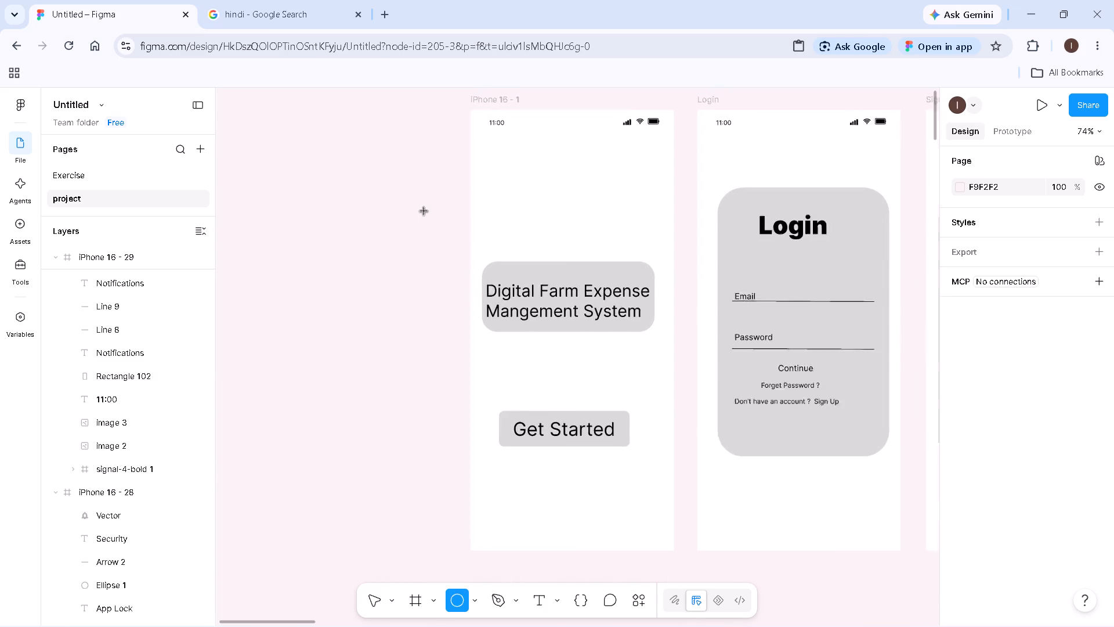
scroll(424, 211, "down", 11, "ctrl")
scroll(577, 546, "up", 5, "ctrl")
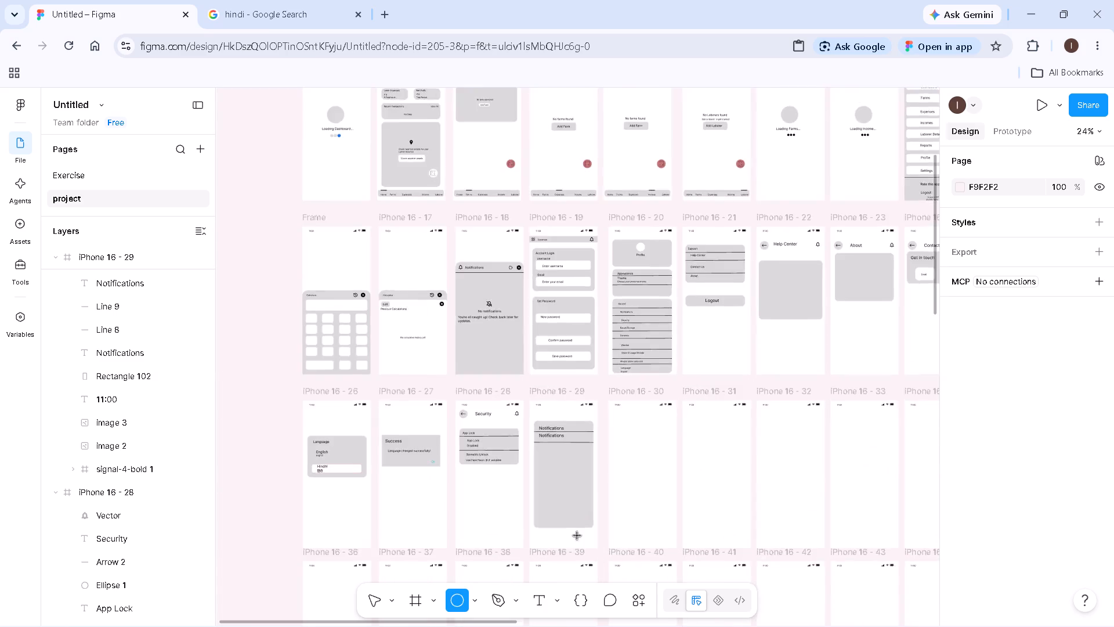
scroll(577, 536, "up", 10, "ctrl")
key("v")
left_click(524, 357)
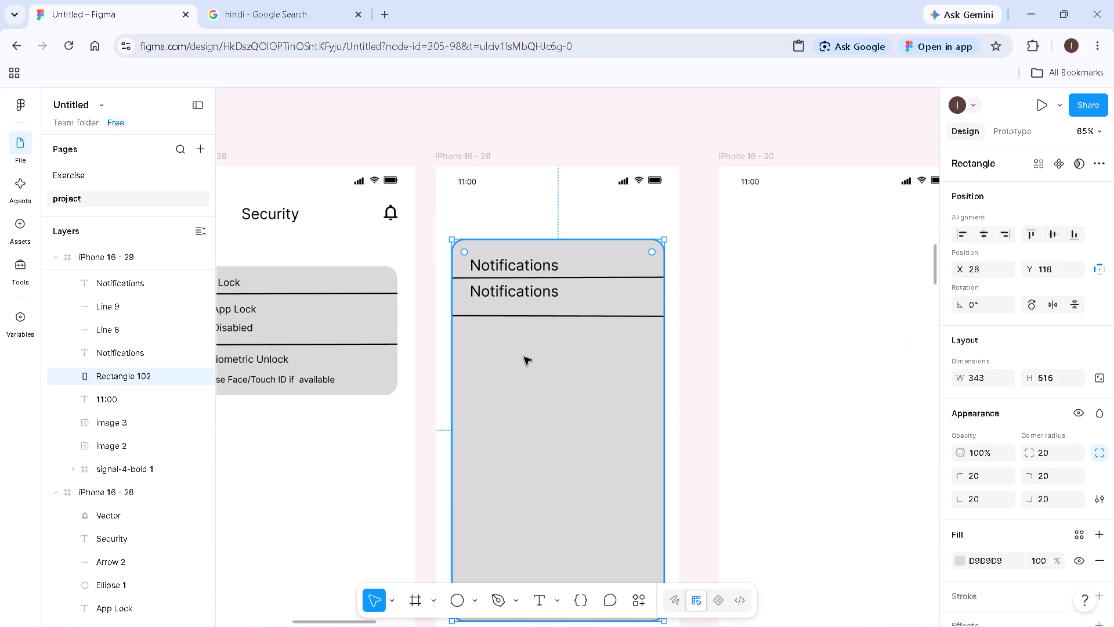
Add the text "Notifications enabled" beneath the second "Notifications" text and shift it just below the lower divider.
left_click(536, 595)
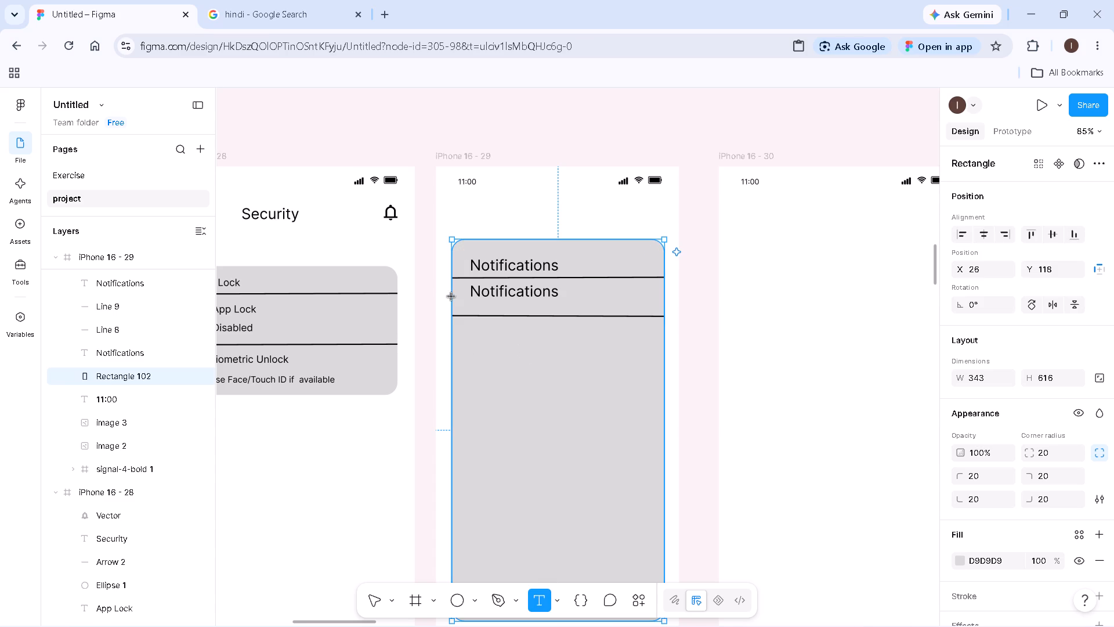
left_click(472, 307)
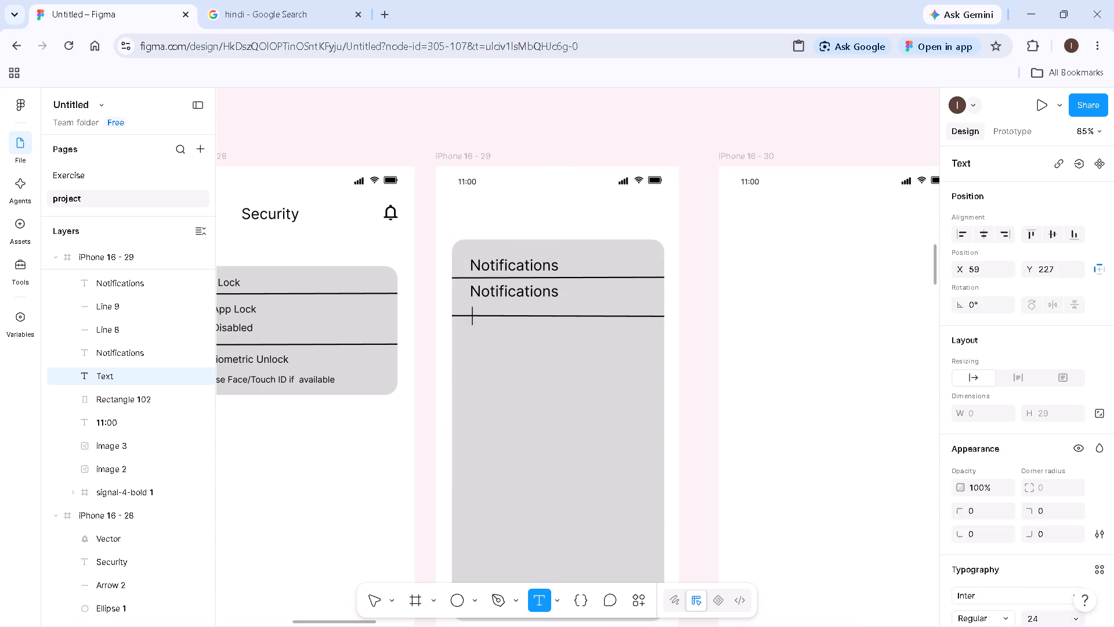
type("Notifications")
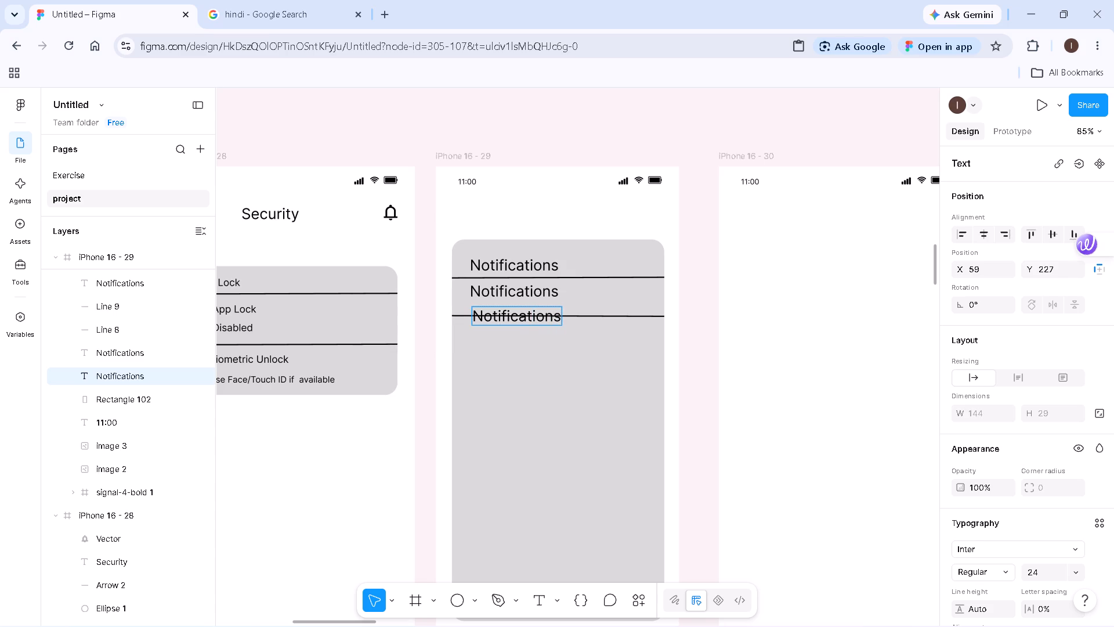
key("space")
type("enabled")
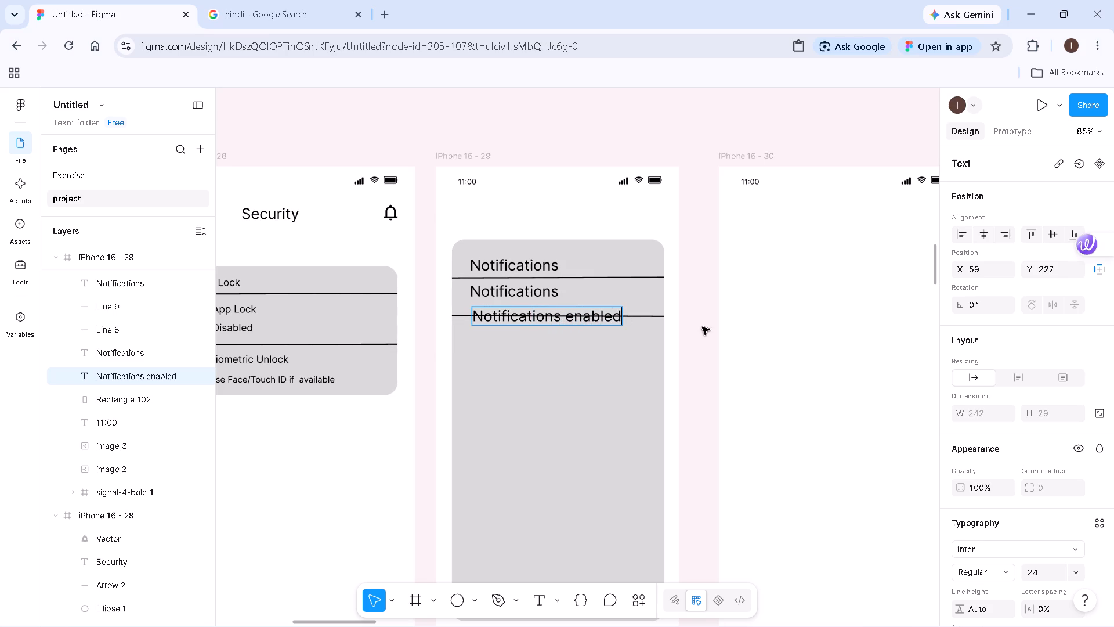
triple_click(689, 340)
triple_click(595, 314)
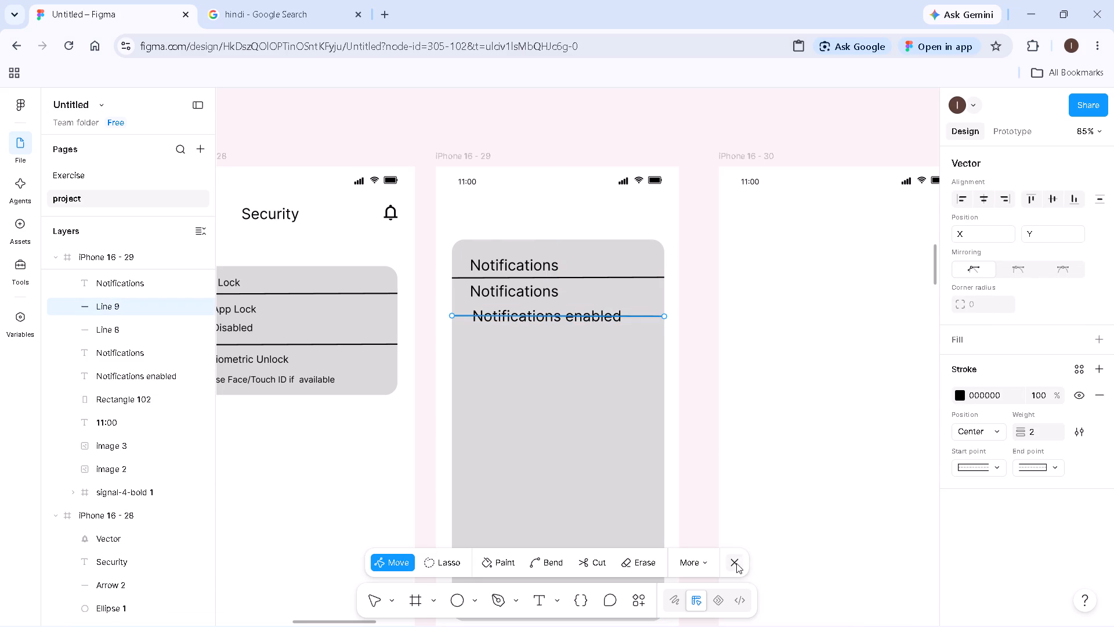
left_click(736, 563)
left_click(689, 371)
left_click_drag(588, 320, 591, 331)
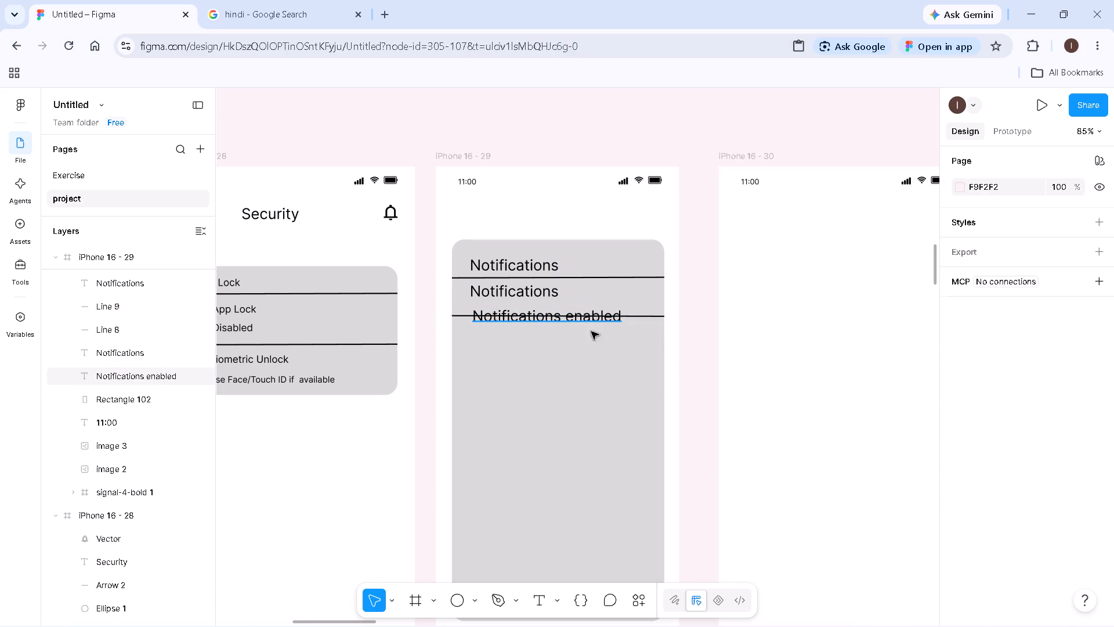
left_click_drag(591, 331, 591, 340)
Set the font size of the "Notifications enabled" text to 12.
double_click(589, 337)
scroll(952, 542, "down", 3)
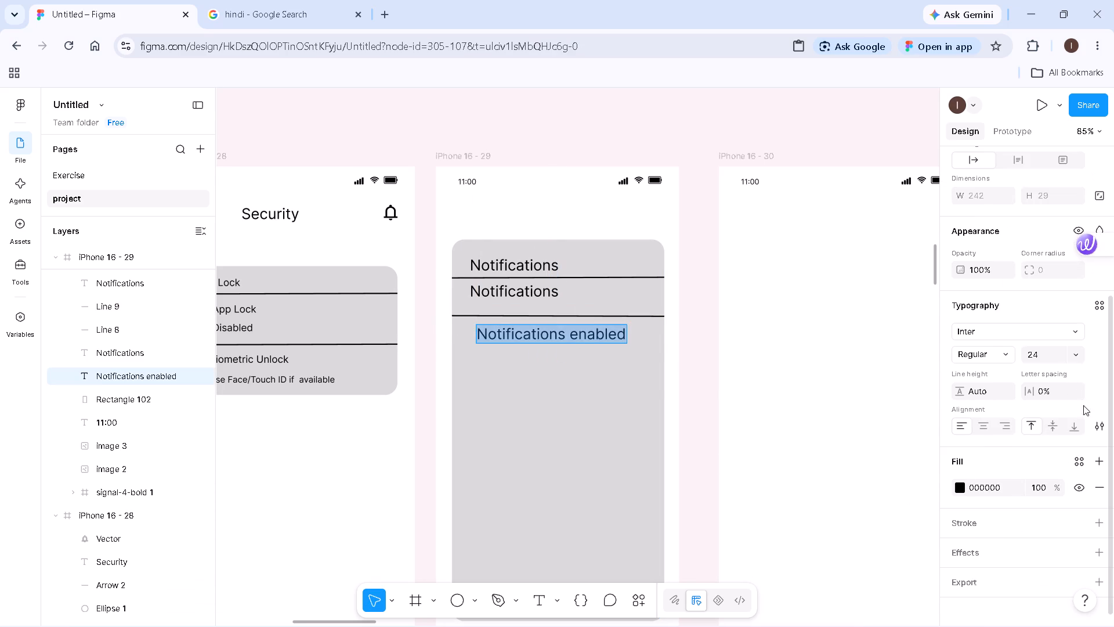
double_click(1072, 355)
left_click(1073, 356)
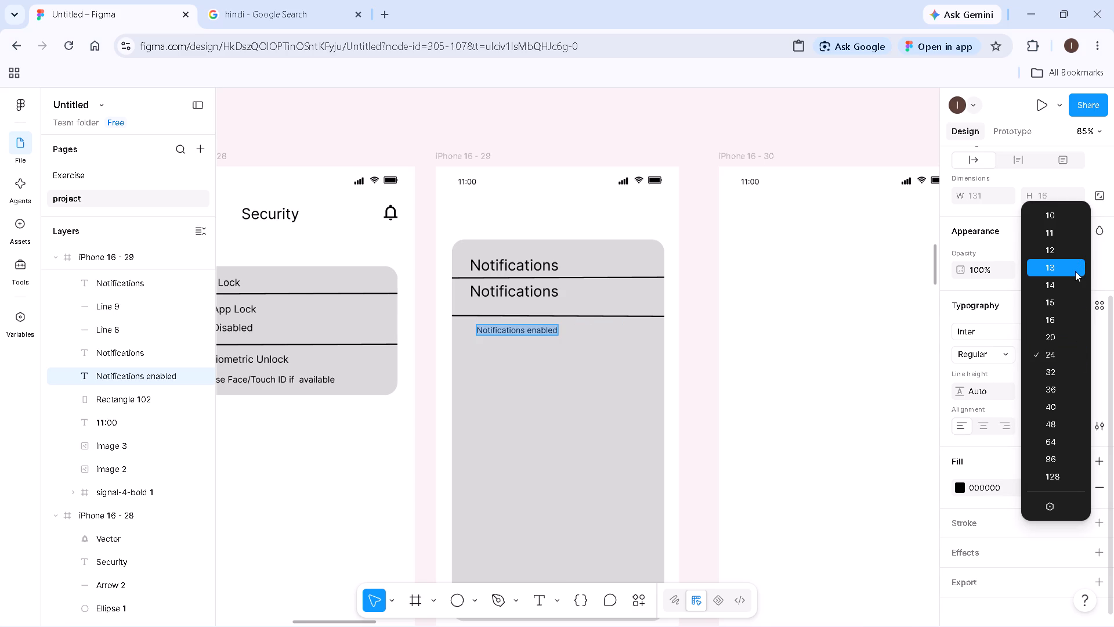
left_click(1072, 257)
left_click(704, 349)
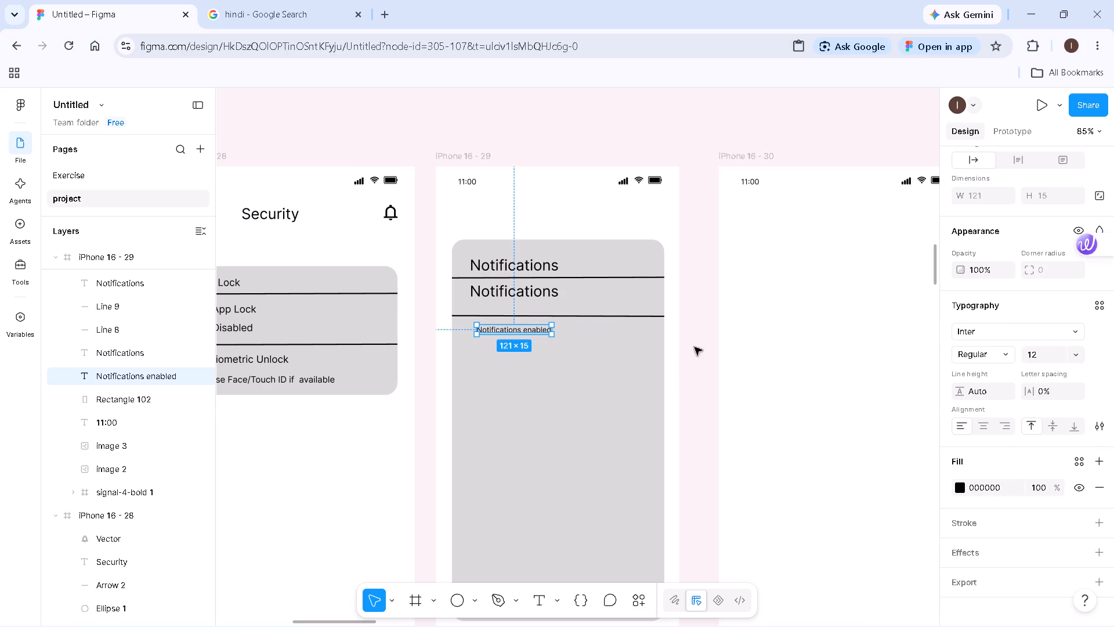
Move "Notifications enabled" directly under the second "Notifications" text, above the lower divider, at X 55, Y 221.
left_click(679, 335)
left_click_drag(537, 330, 540, 323)
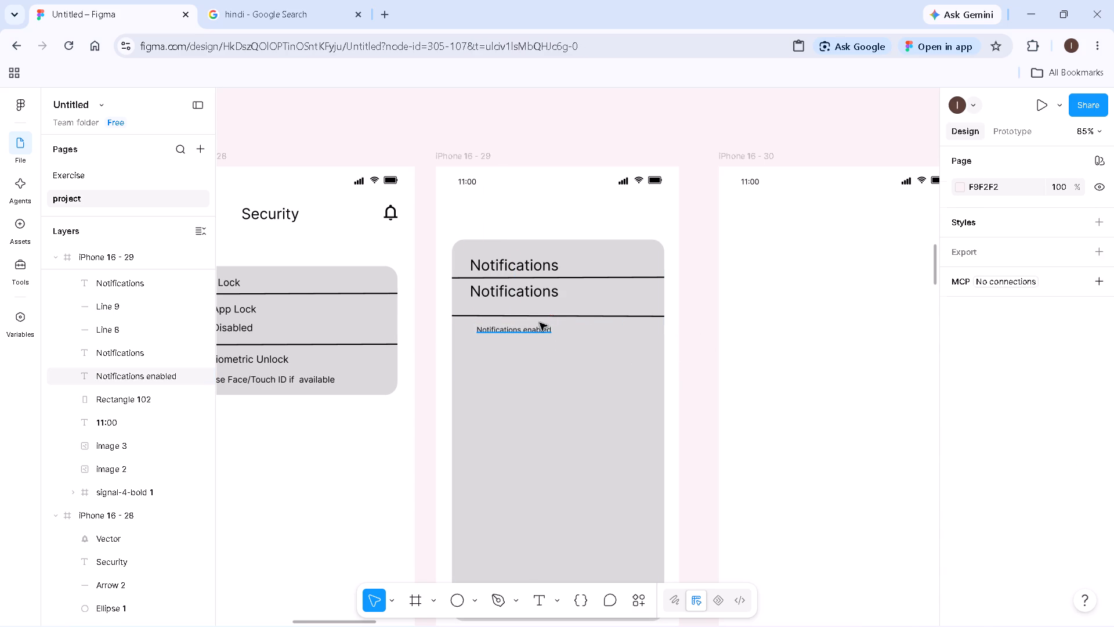
left_click_drag(540, 323, 531, 310)
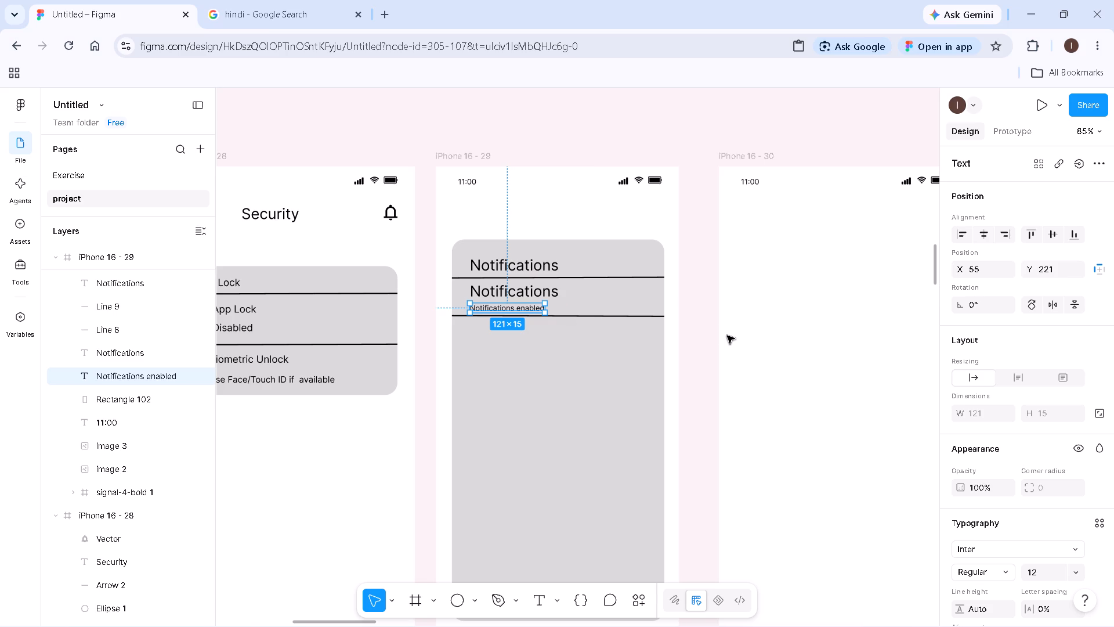
left_click(682, 351)
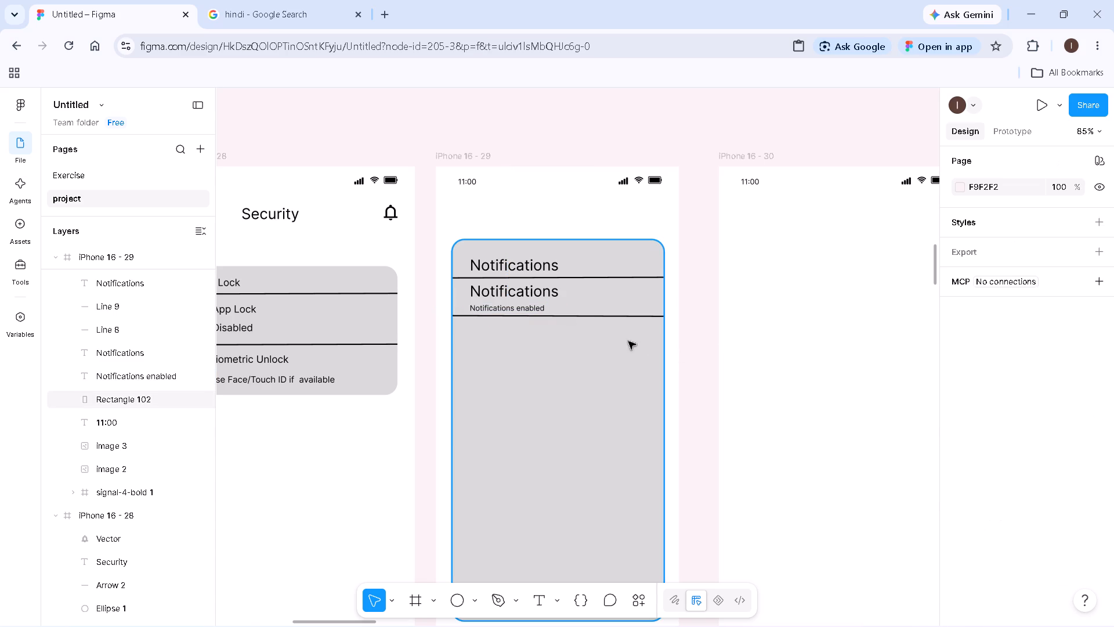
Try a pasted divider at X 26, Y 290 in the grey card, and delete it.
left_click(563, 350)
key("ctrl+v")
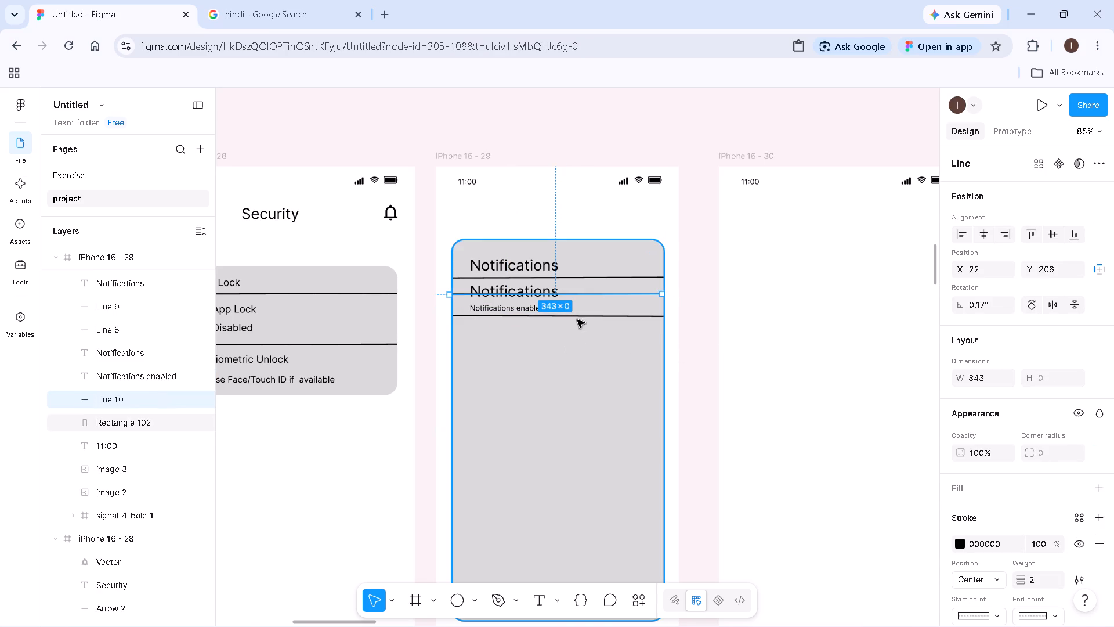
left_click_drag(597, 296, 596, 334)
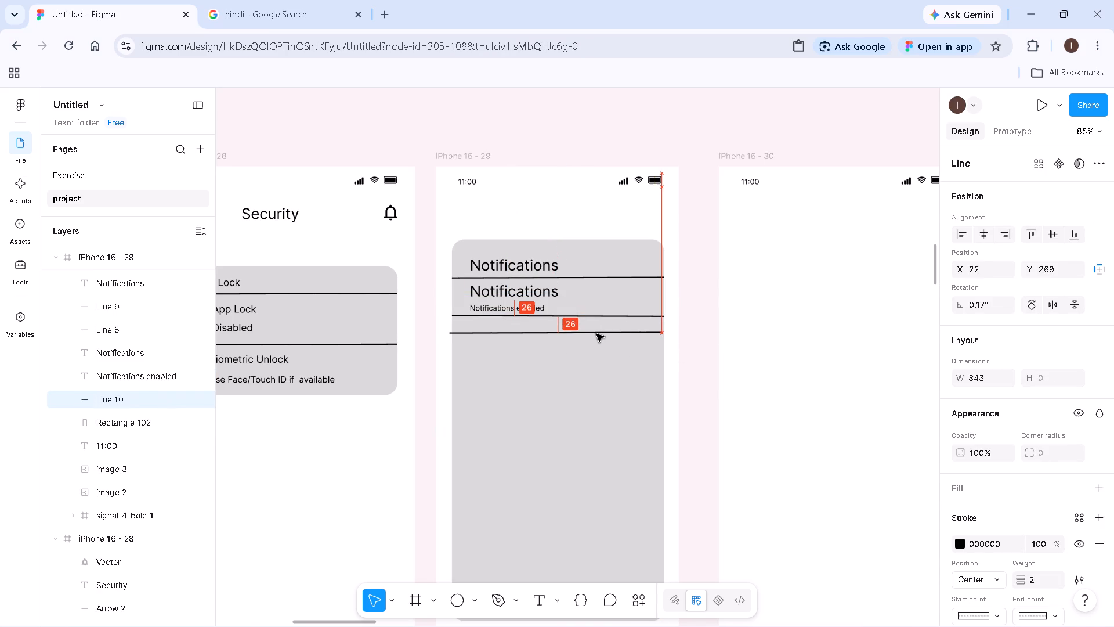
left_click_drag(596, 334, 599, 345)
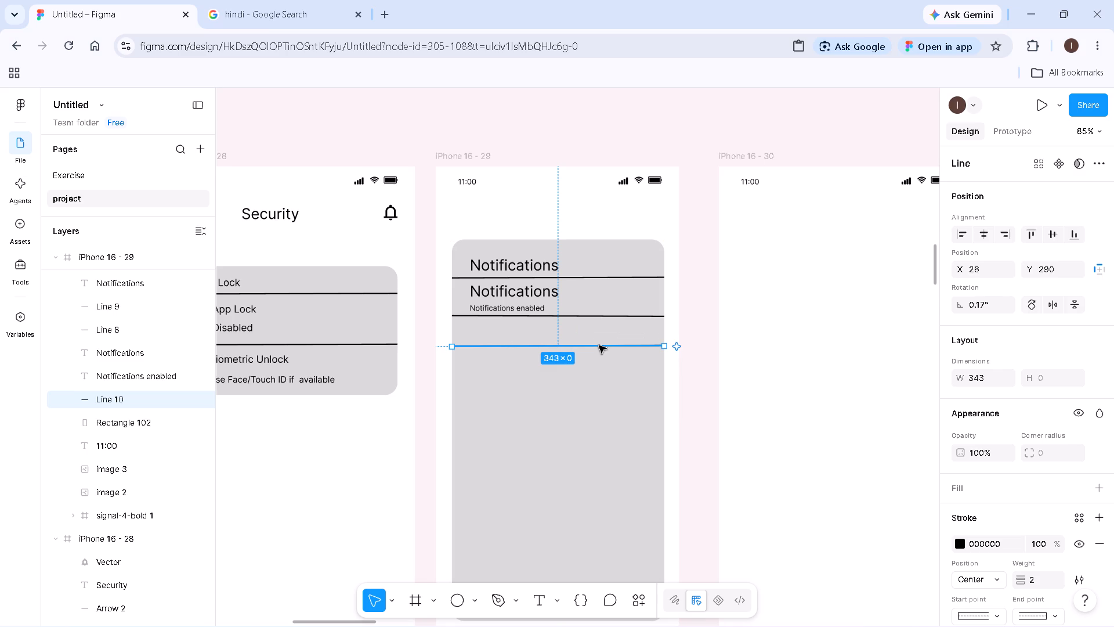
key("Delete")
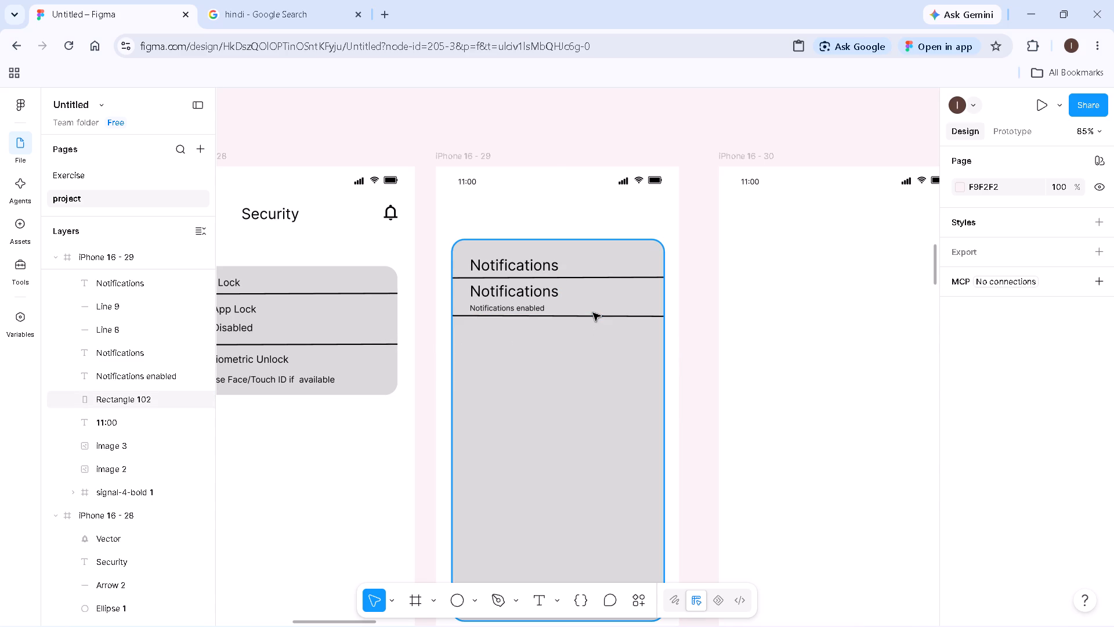
Copy the divider beneath "Notifications enabled", paste it into the grey card and place the copy at about X 26, Y 290.
left_click(593, 314)
right_click(593, 314)
left_click(672, 152)
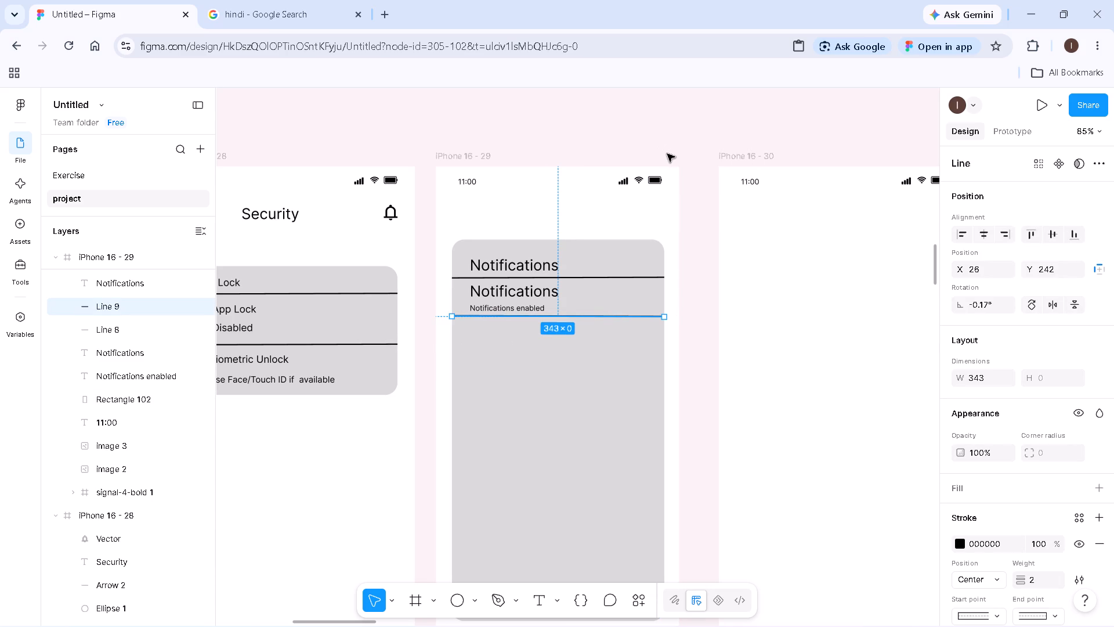
left_click(591, 349)
right_click(590, 349)
right_click(590, 349)
right_click(540, 380)
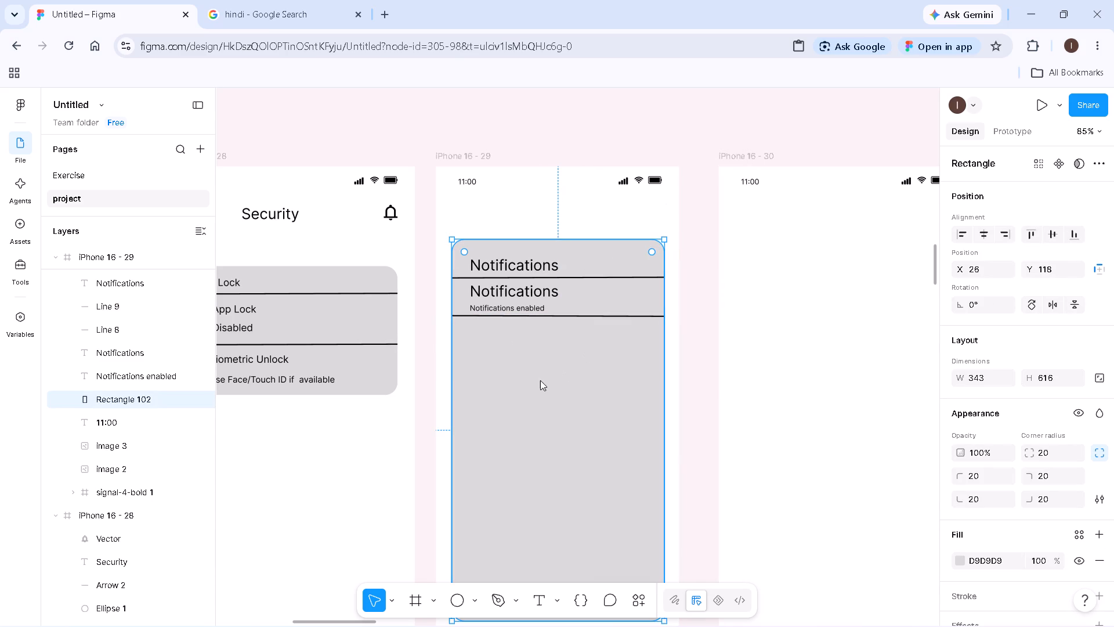
left_click(598, 172)
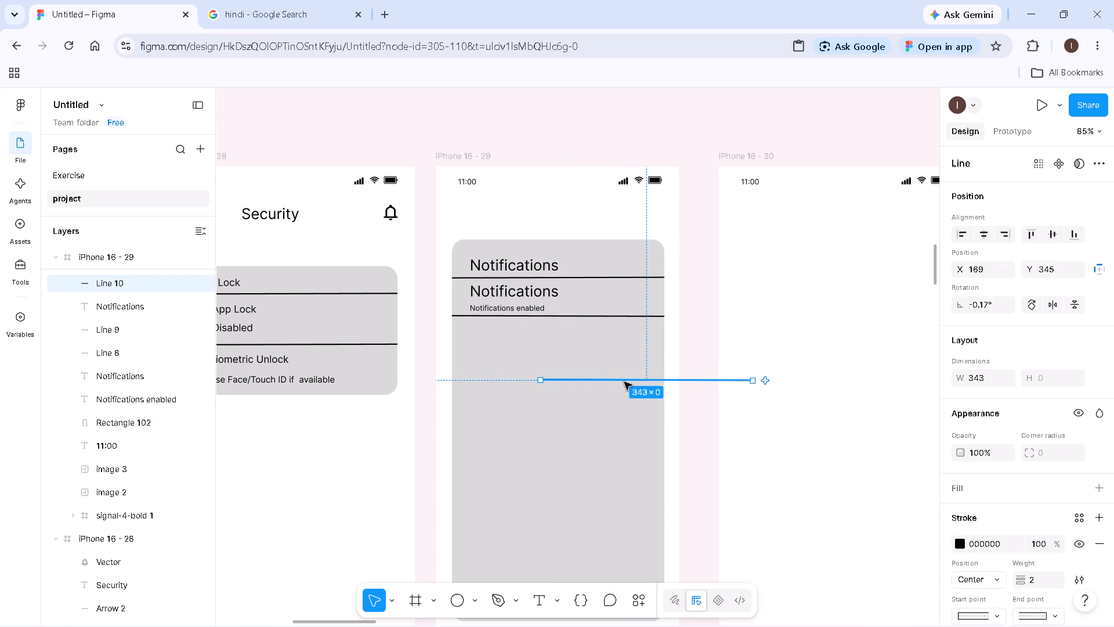
left_click_drag(624, 381, 536, 349)
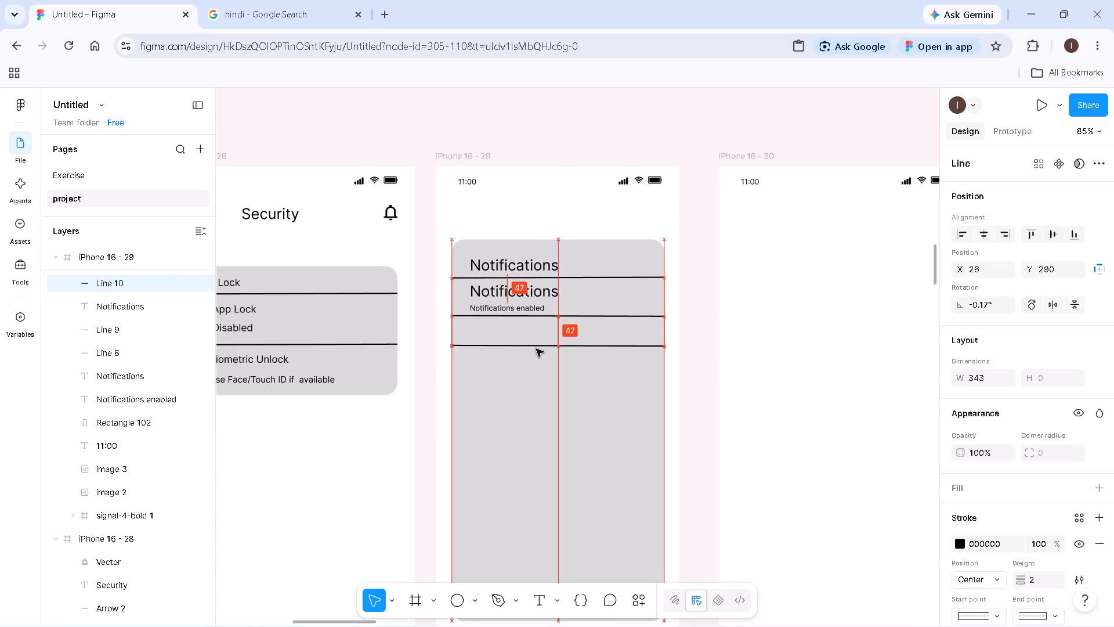
left_click_drag(536, 349, 533, 346)
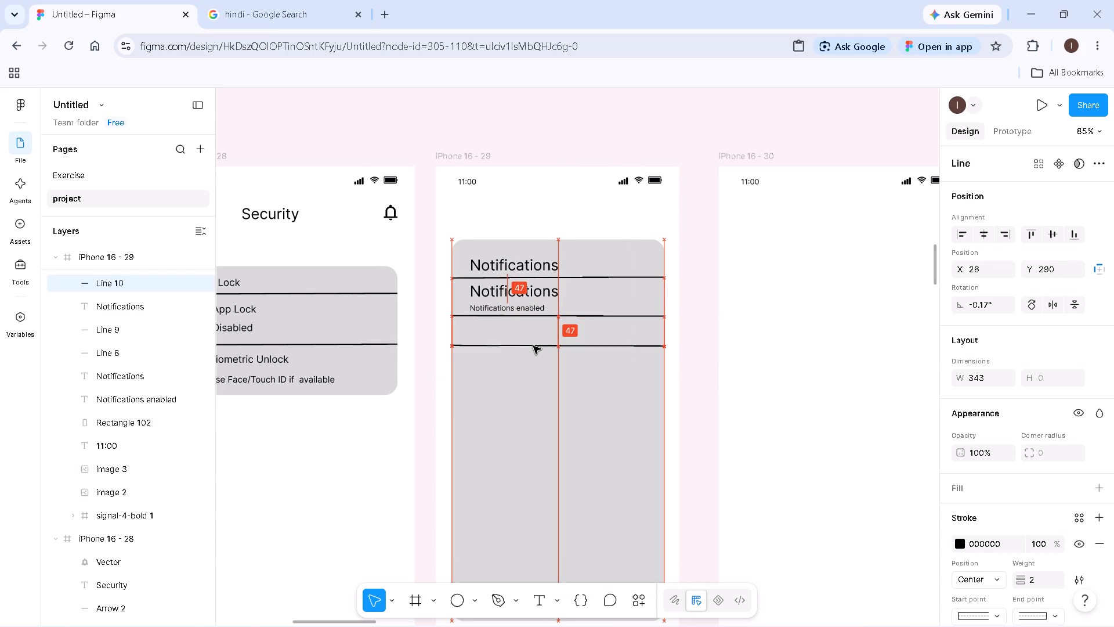
left_click_drag(533, 346, 536, 346)
left_click(689, 356)
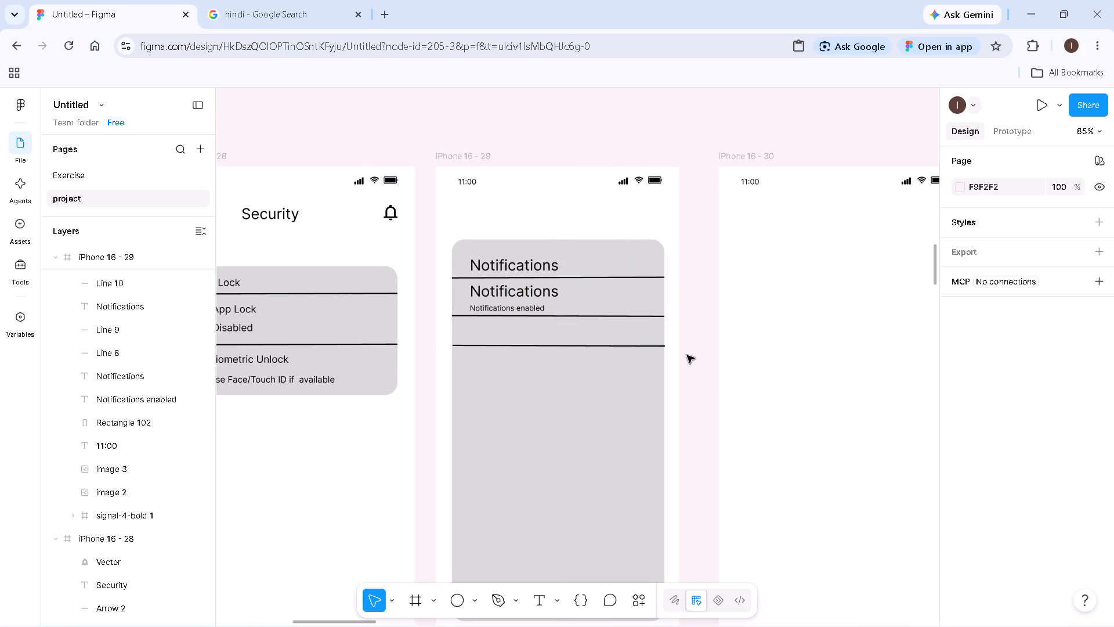
Align the new divider's overhanging end with the grey card's right edge, giving X 26 and a width of 343.
scroll(679, 348, "up", 13, "ctrl")
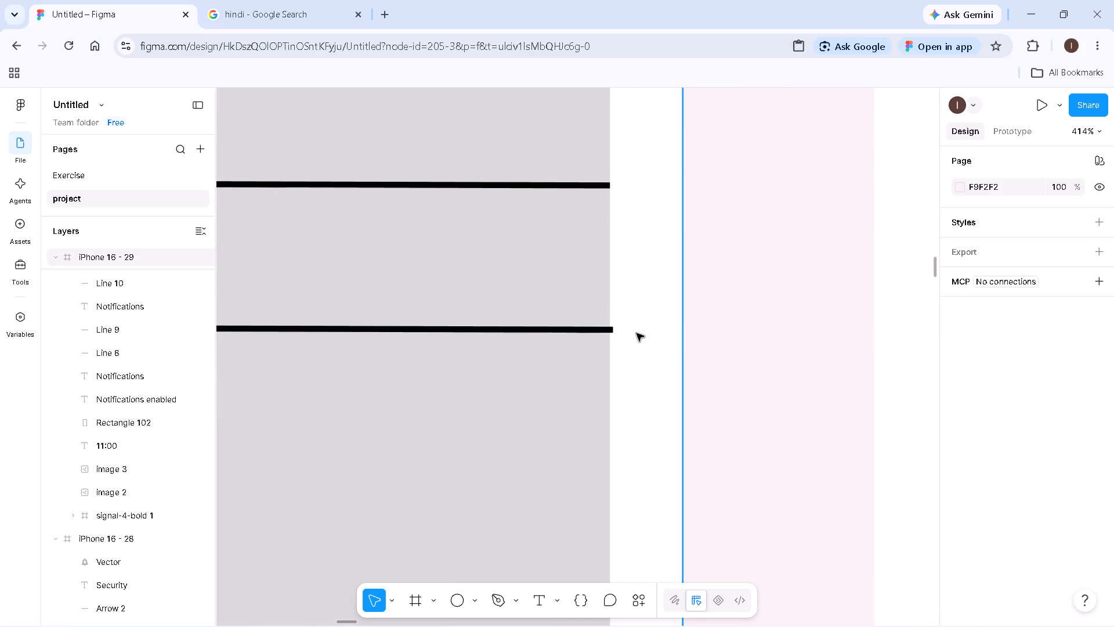
left_click_drag(614, 331, 609, 333)
scroll(620, 338, "down", 12, "ctrl")
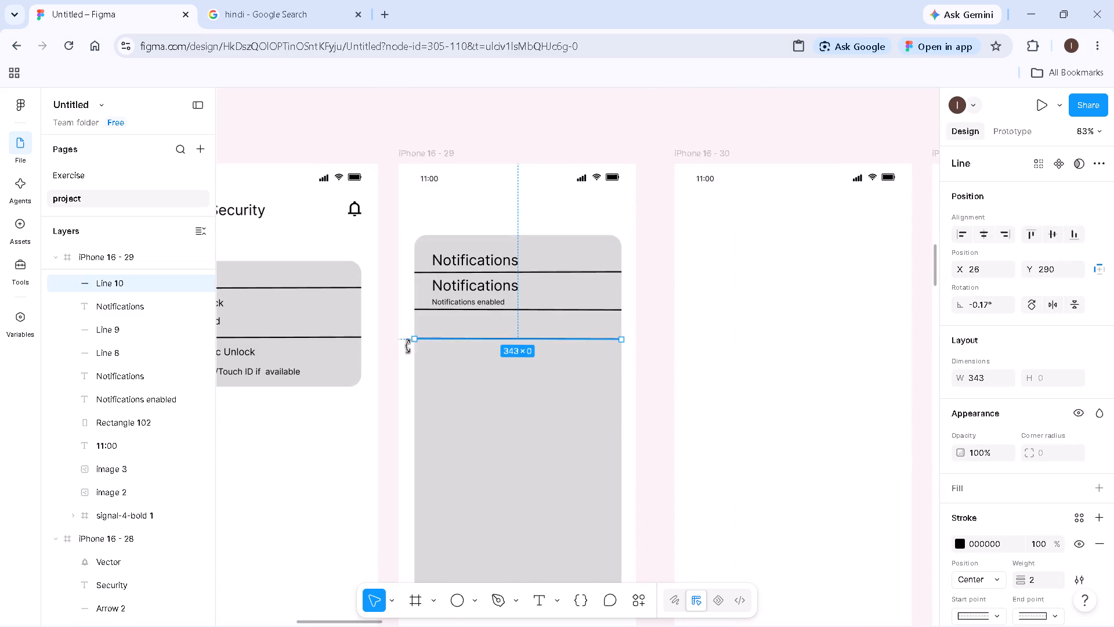
scroll(408, 347, "up", 18, "ctrl")
scroll(419, 327, "down", 2, "ctrl")
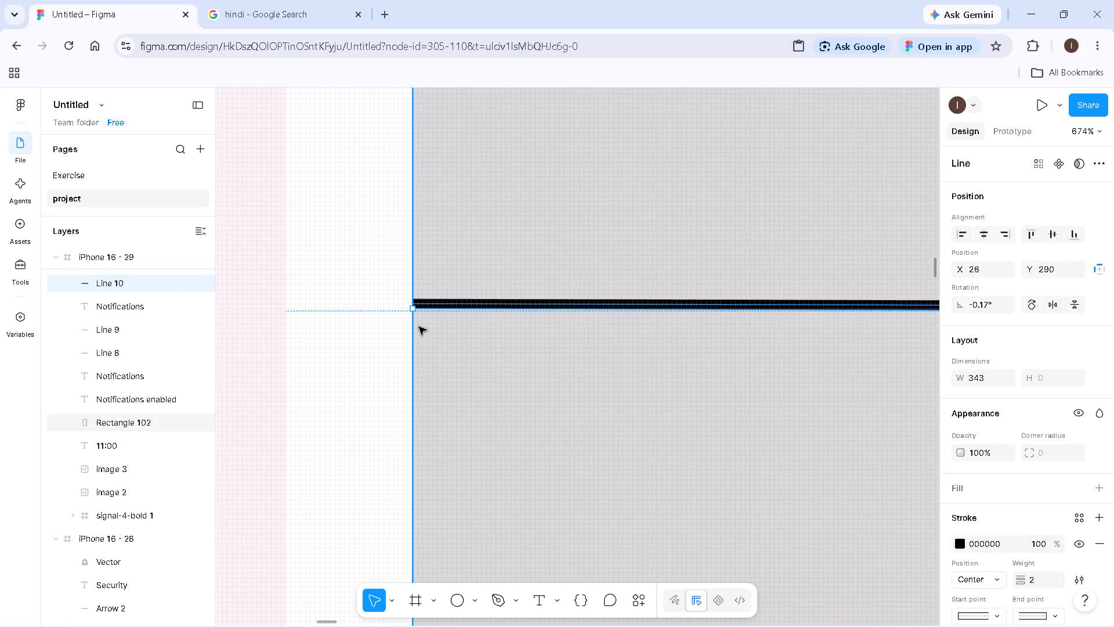
scroll(419, 327, "down", 4, "ctrl")
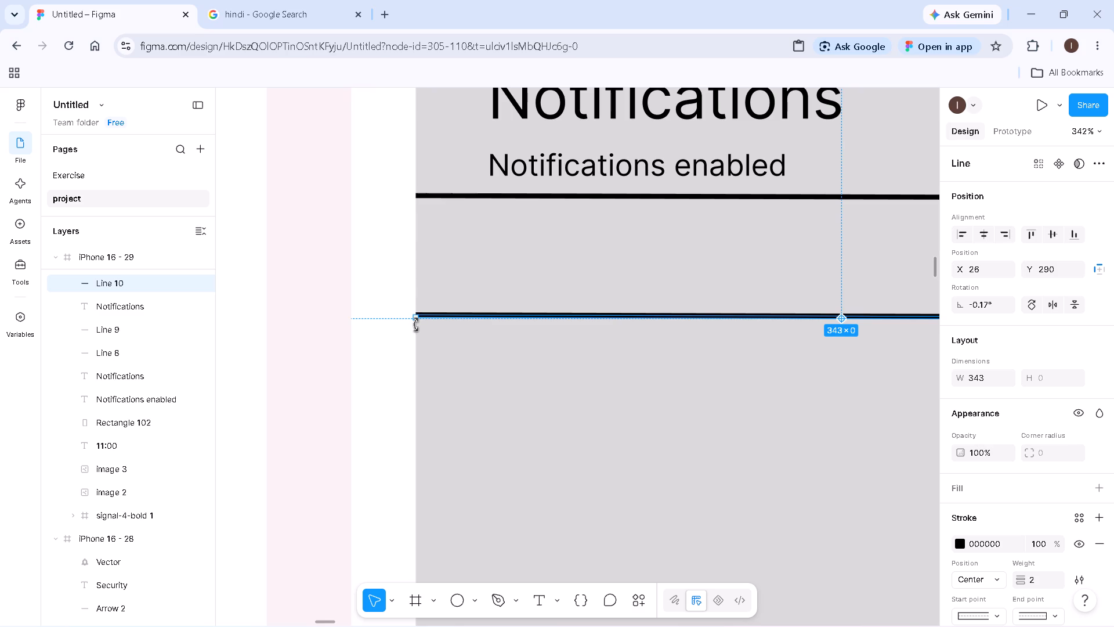
scroll(416, 324, "down", 11, "ctrl")
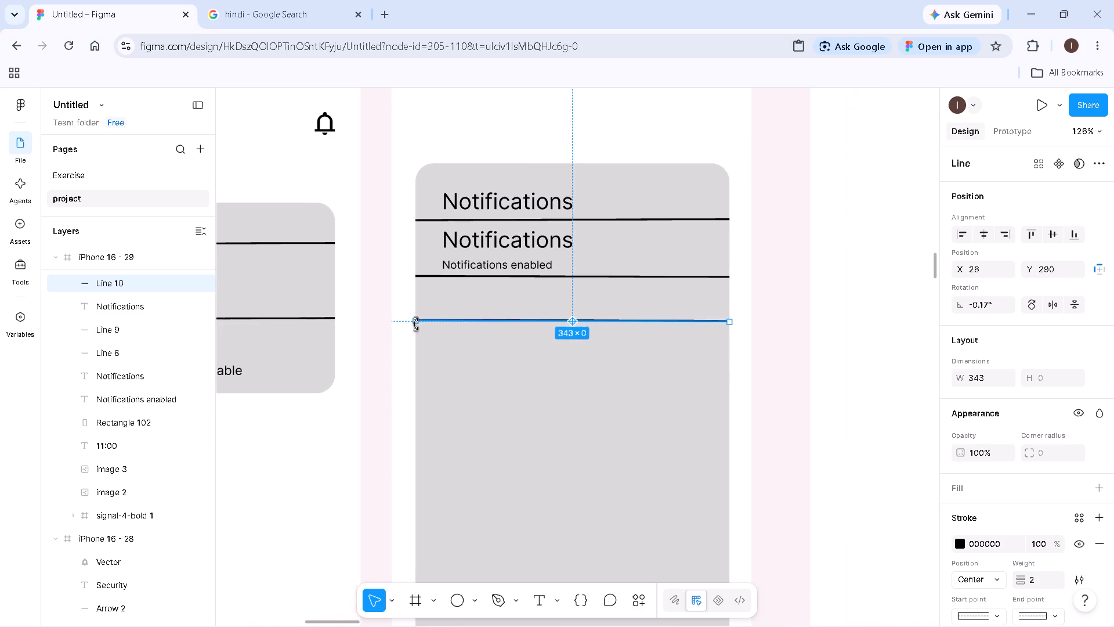
left_click(773, 340, "ctrl")
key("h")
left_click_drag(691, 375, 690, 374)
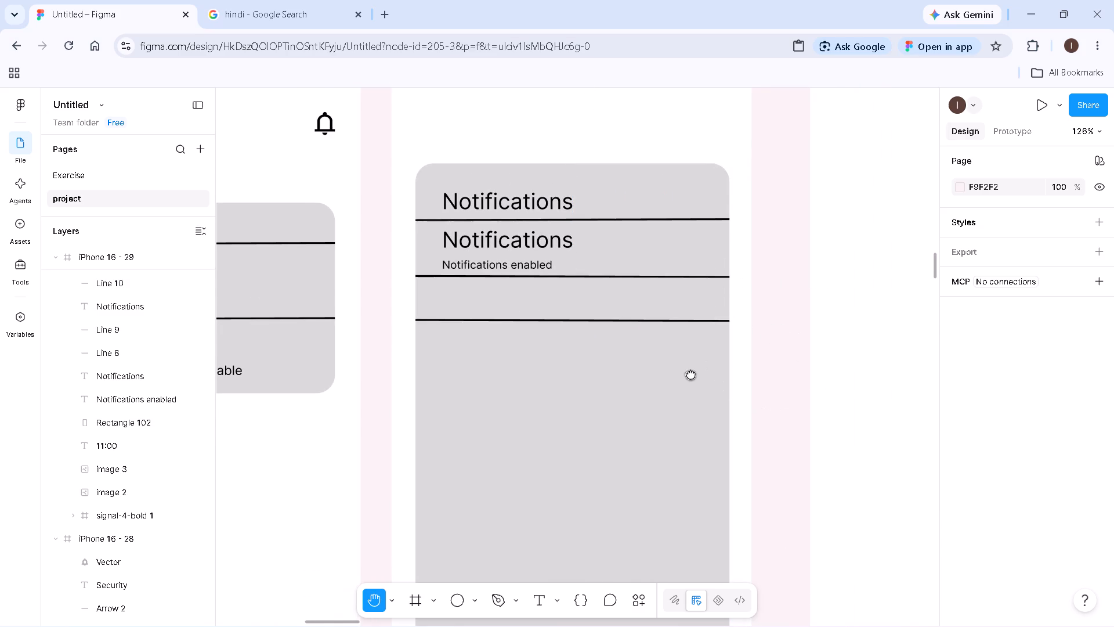
Add the text "In-app sound" below the divider under "Notifications enabled", at about X 62, Y 255.
left_click_drag(690, 374, 721, 284)
left_click_drag(719, 285, 715, 323, "ctrl")
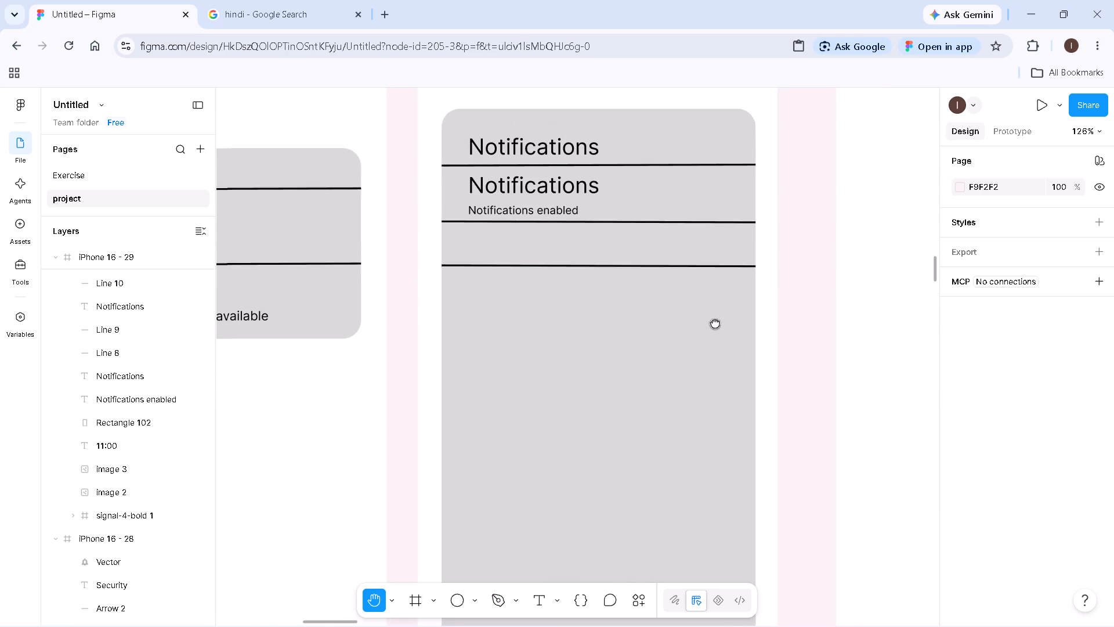
left_click_drag(715, 323, 720, 347, "ctrl")
left_click(720, 347, "ctrl")
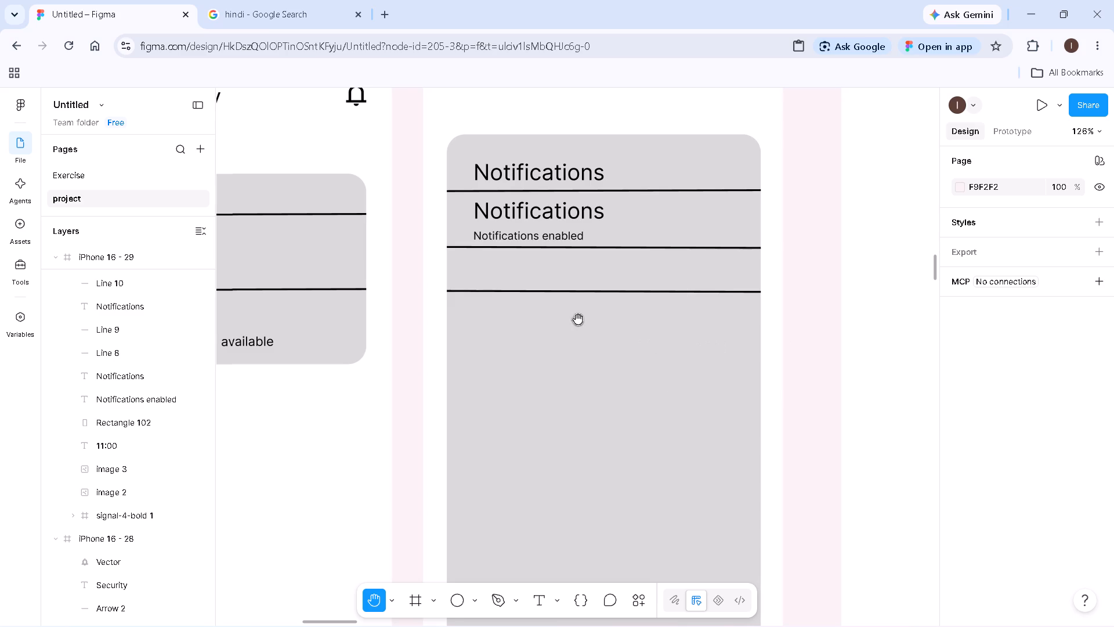
key("v")
left_click(535, 591)
left_click(479, 261)
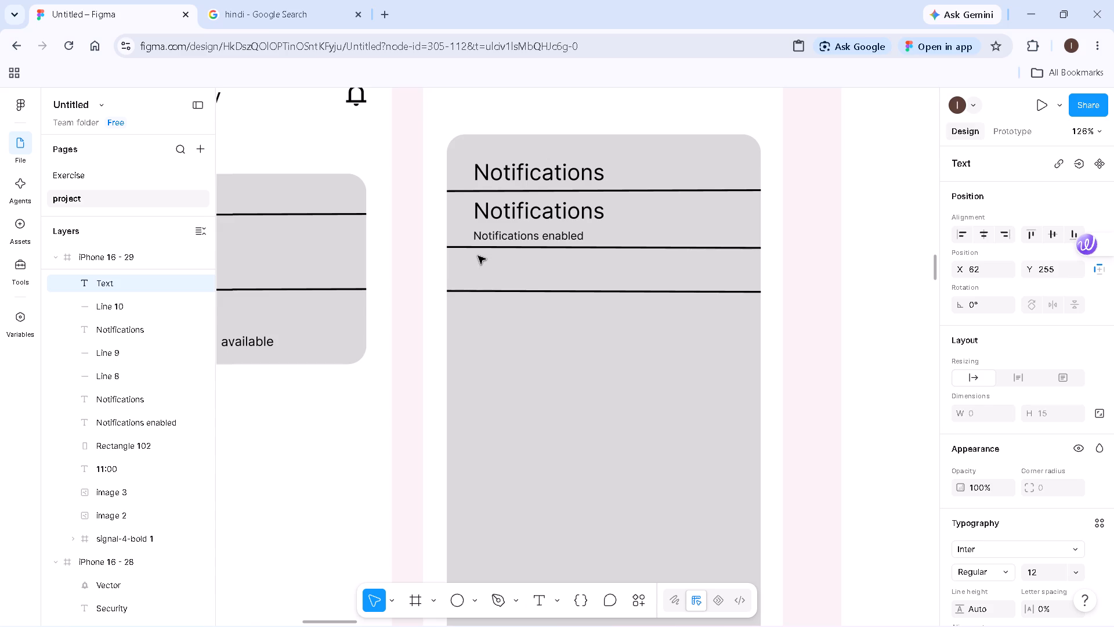
key("shift+i")
key("n")
type("-app")
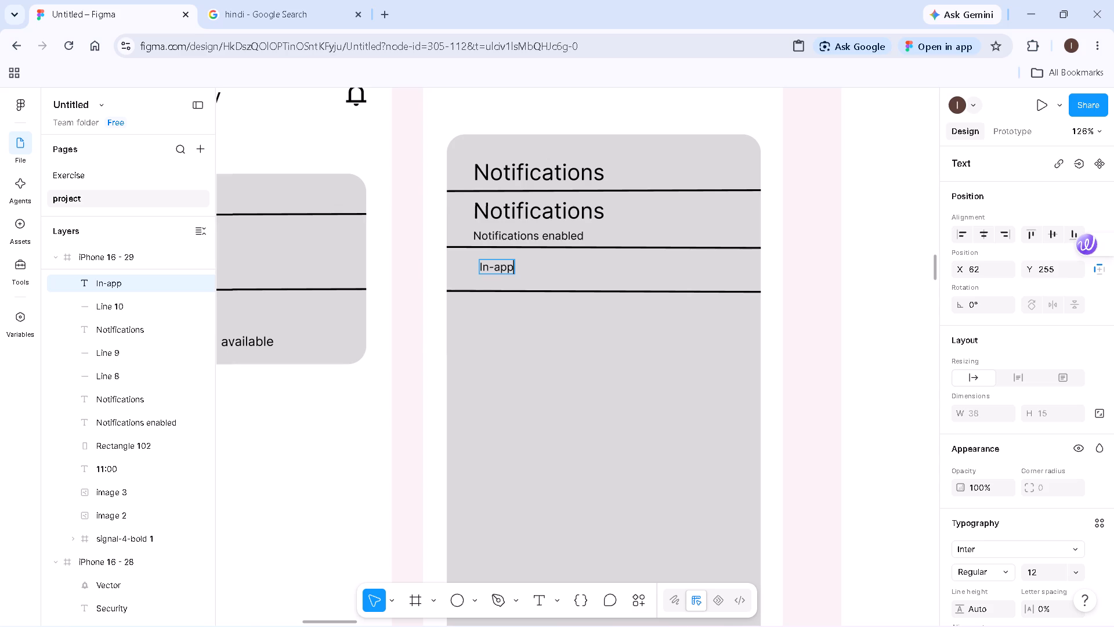
key("space")
type("sp")
key("BackSpace")
type("ound")
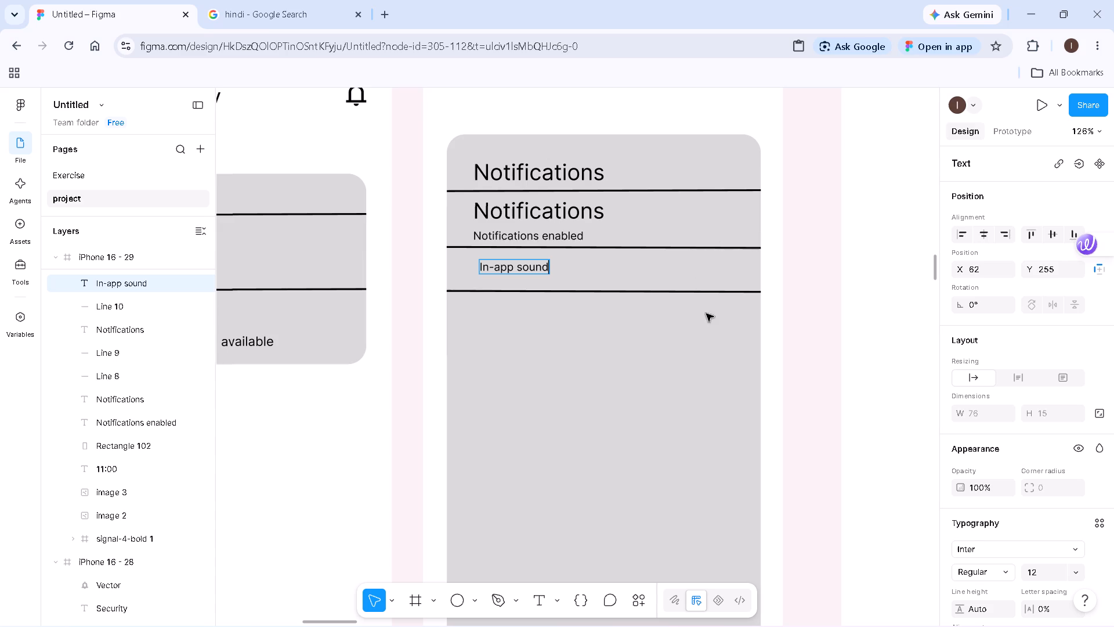
double_click(784, 336)
left_click(785, 336)
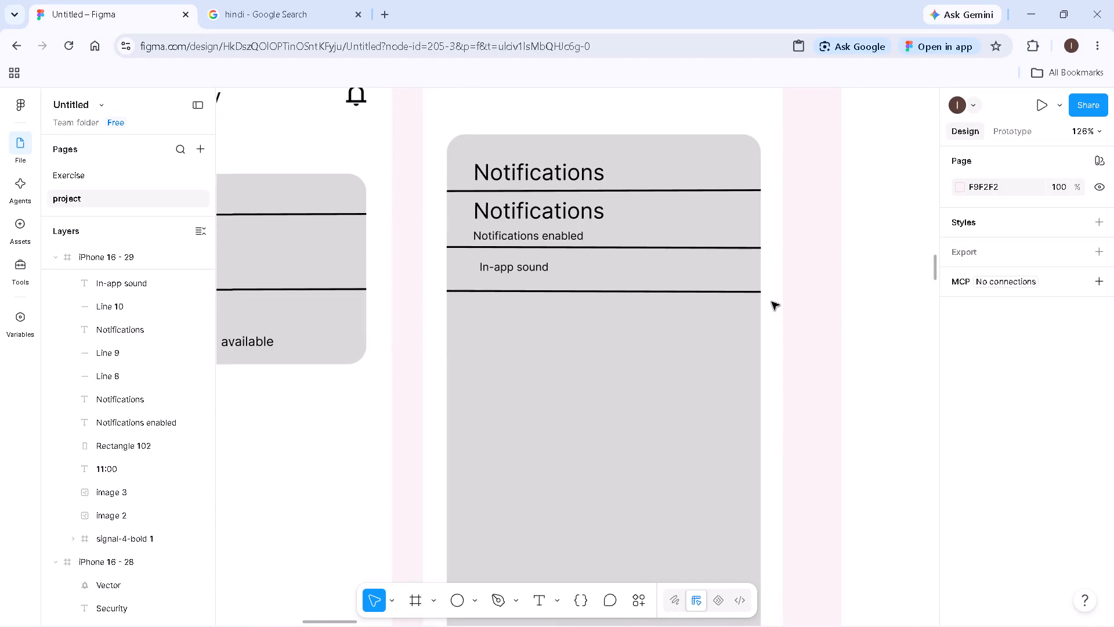
Add the text "Play a sound for new notifications" directly beneath "In-app sound", at about X 64, Y 275.
key("t")
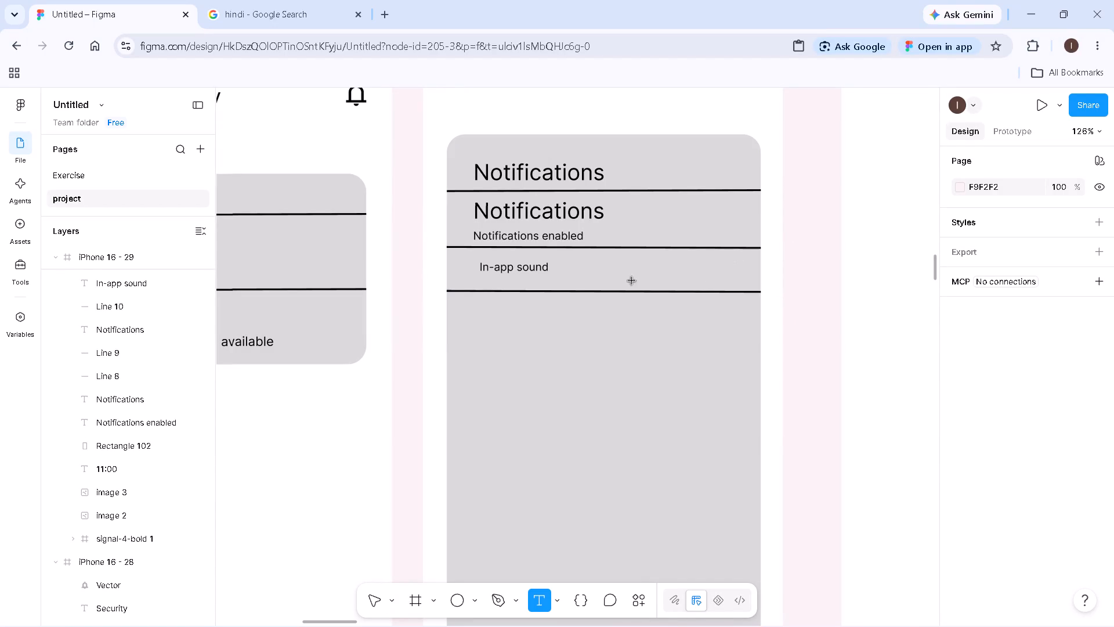
left_click(481, 278)
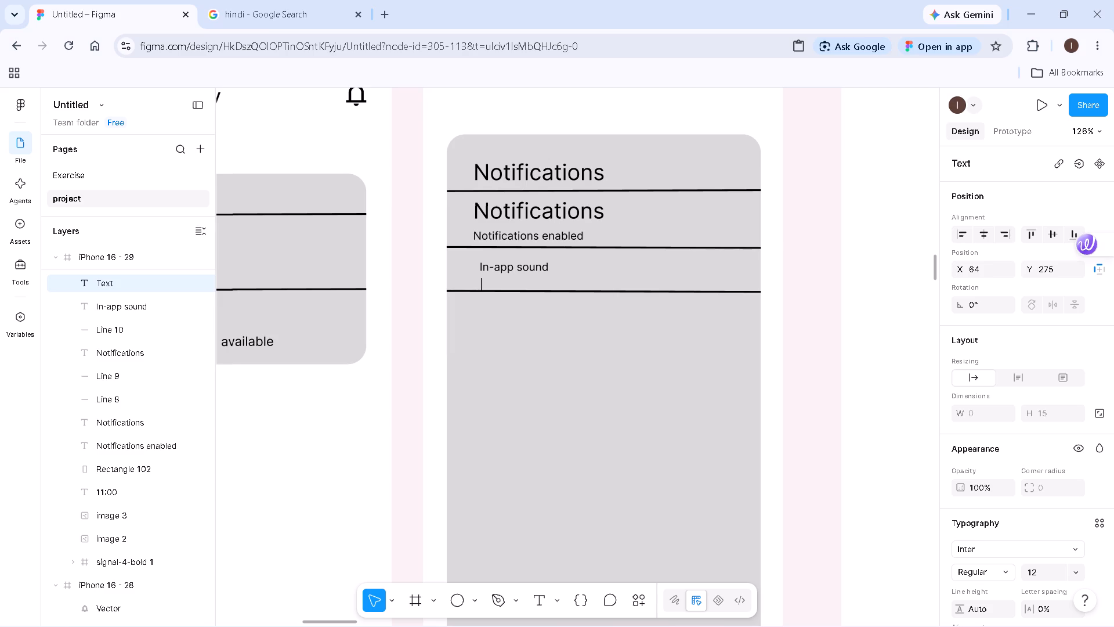
type("Play")
key("space")
type("a sound")
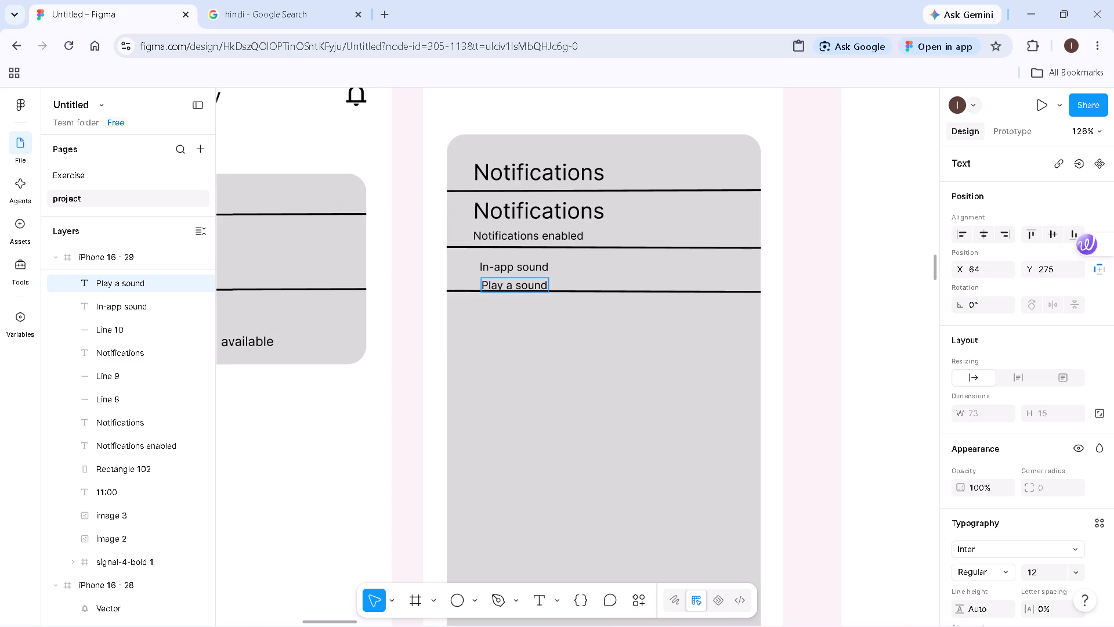
key("space")
type("foe")
key("BackSpace")
type("r")
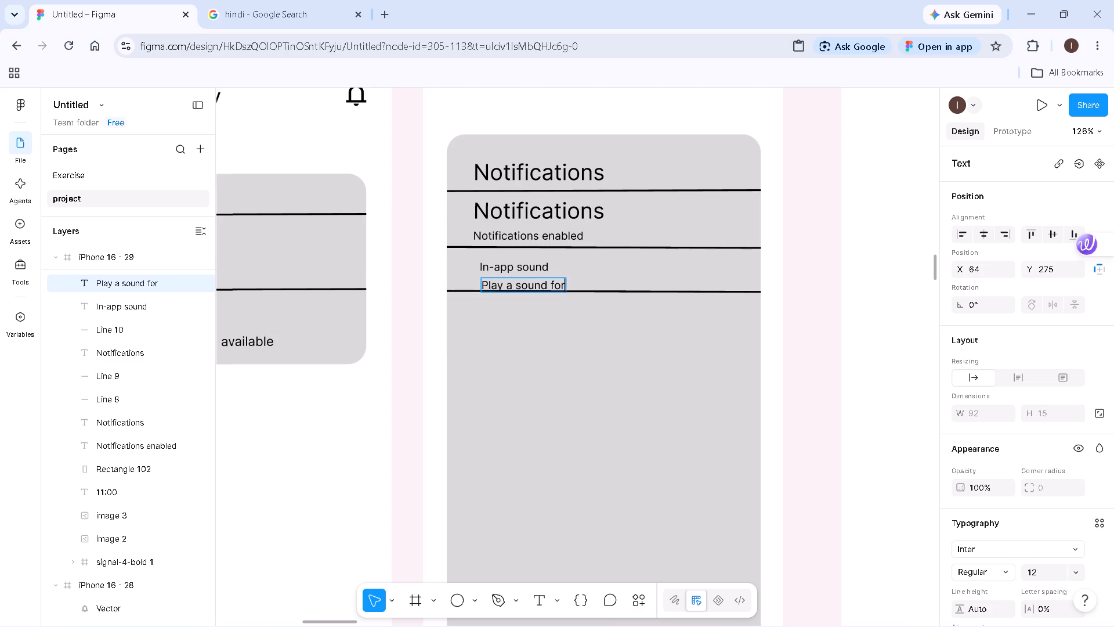
key("space")
type("new")
key("space")
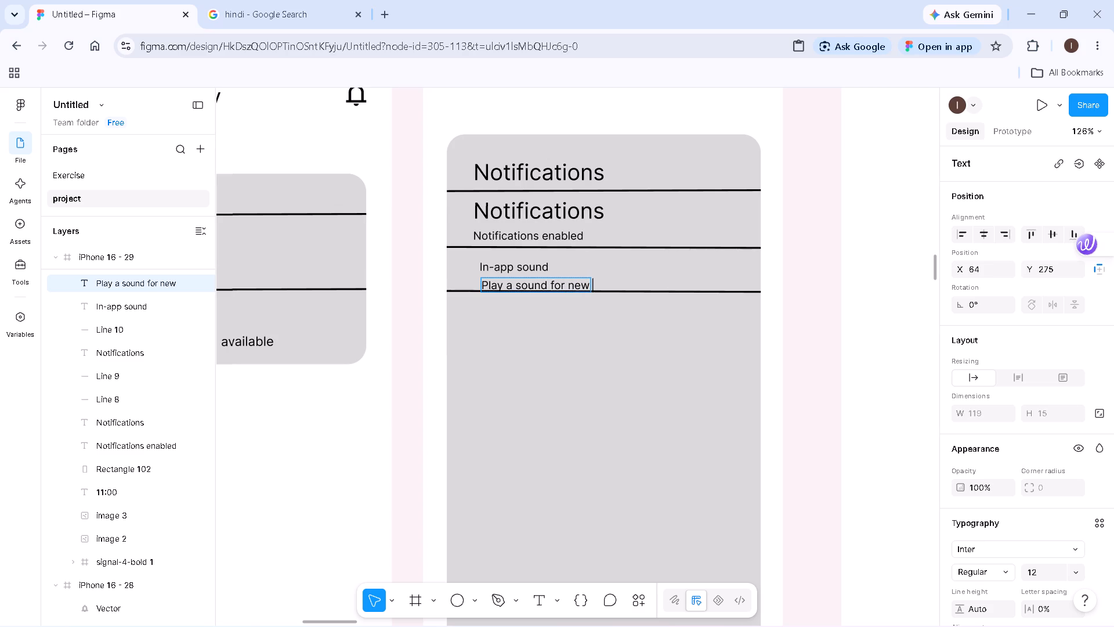
type("notifications")
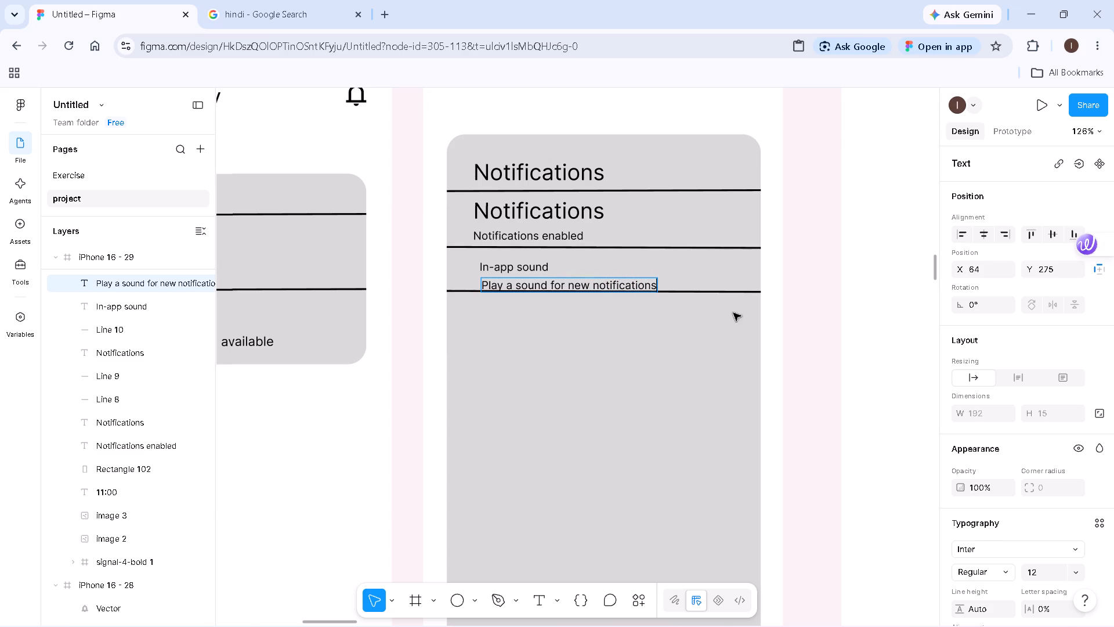
triple_click(809, 319)
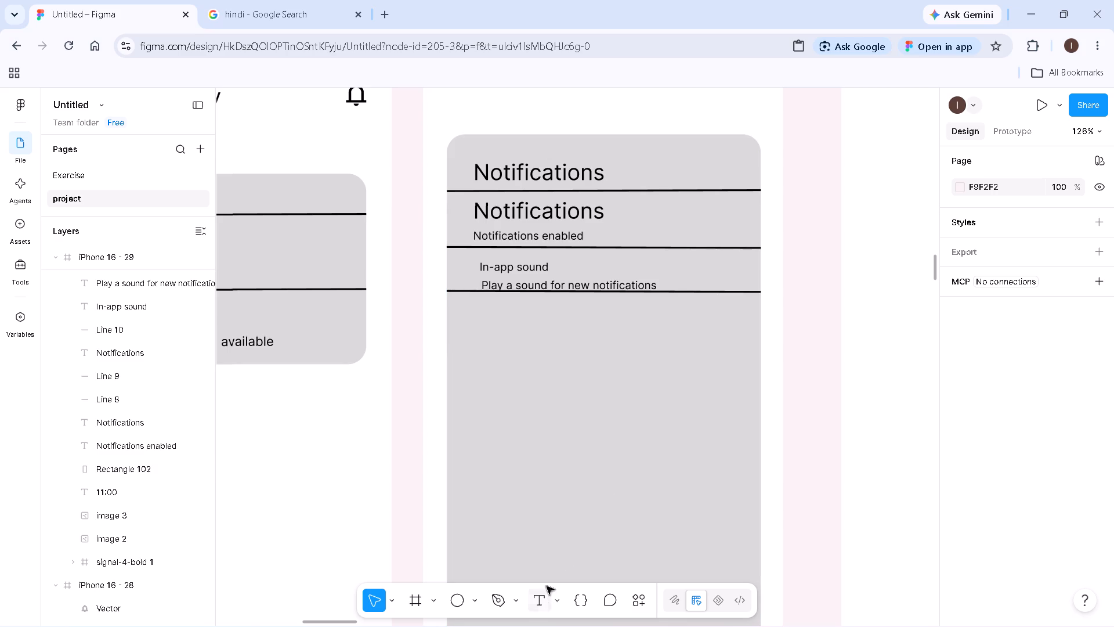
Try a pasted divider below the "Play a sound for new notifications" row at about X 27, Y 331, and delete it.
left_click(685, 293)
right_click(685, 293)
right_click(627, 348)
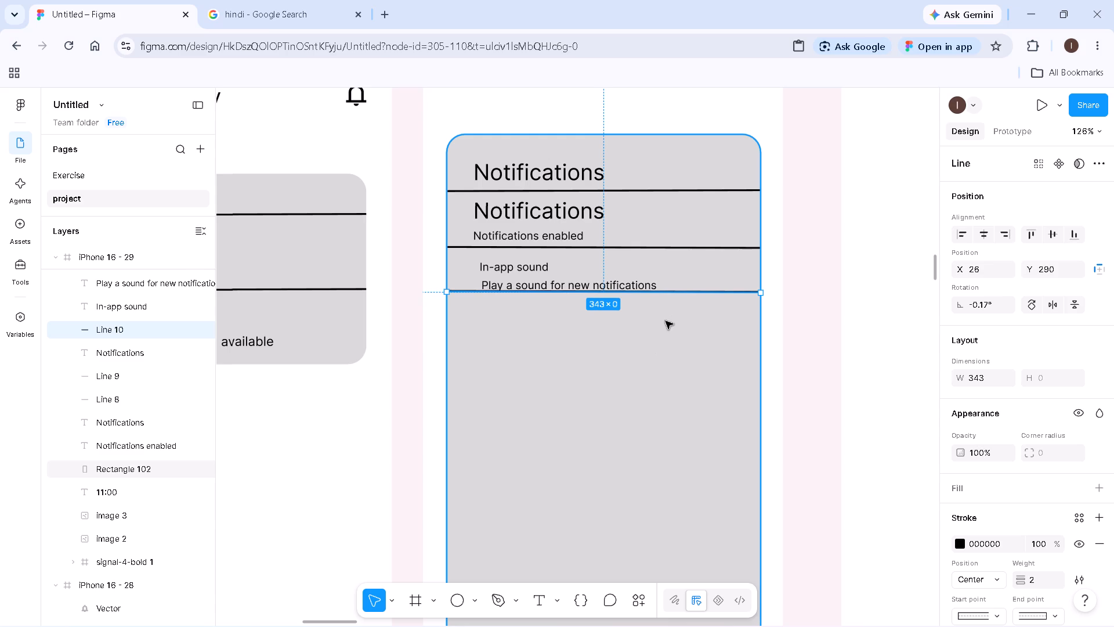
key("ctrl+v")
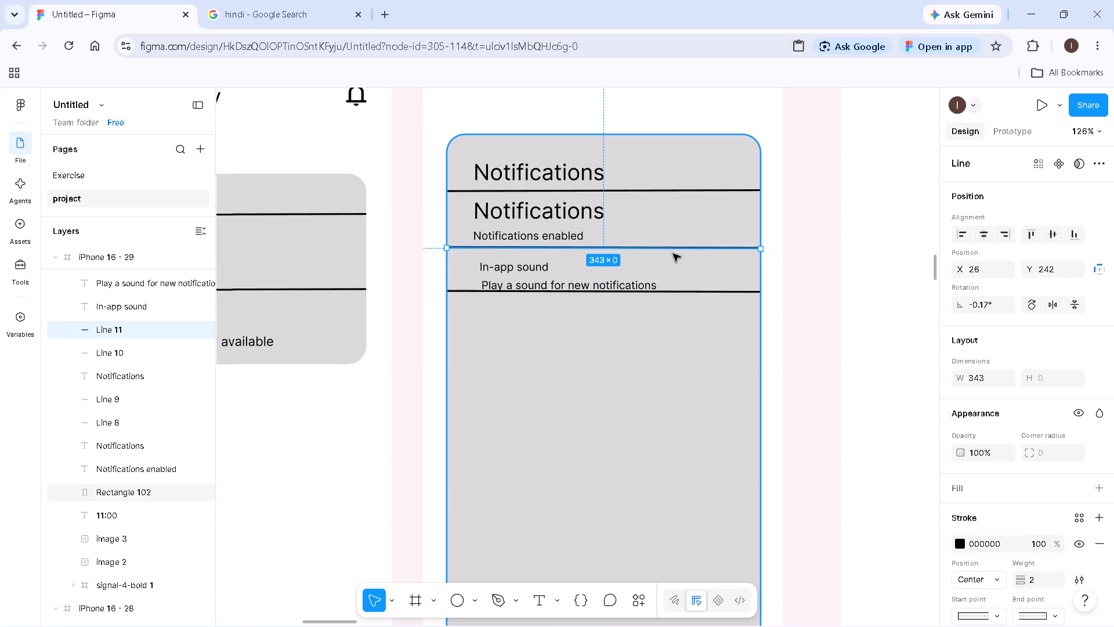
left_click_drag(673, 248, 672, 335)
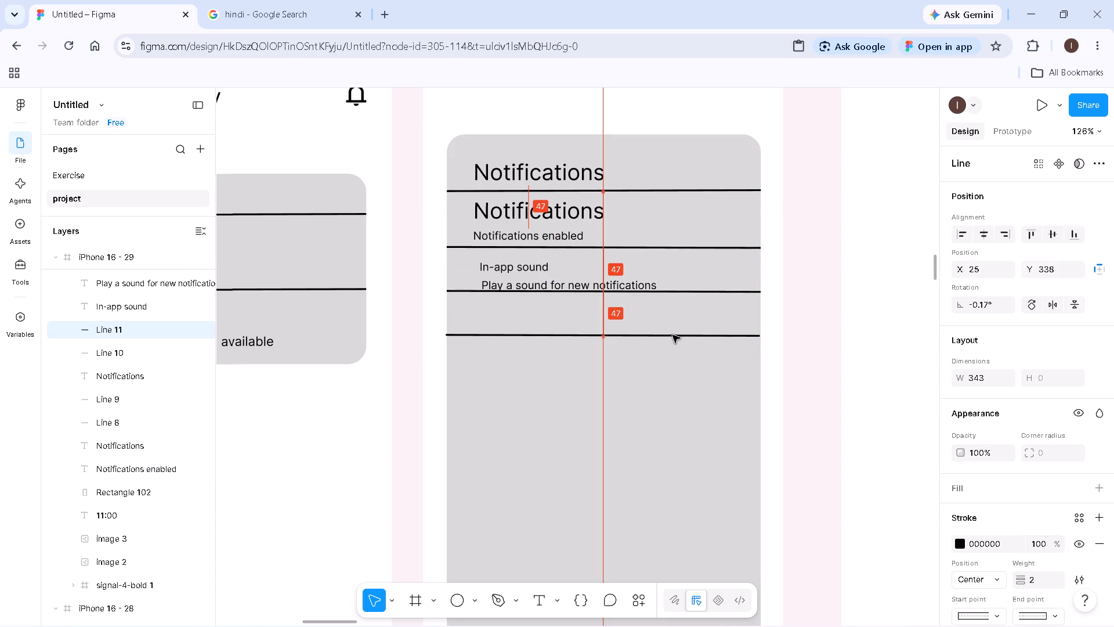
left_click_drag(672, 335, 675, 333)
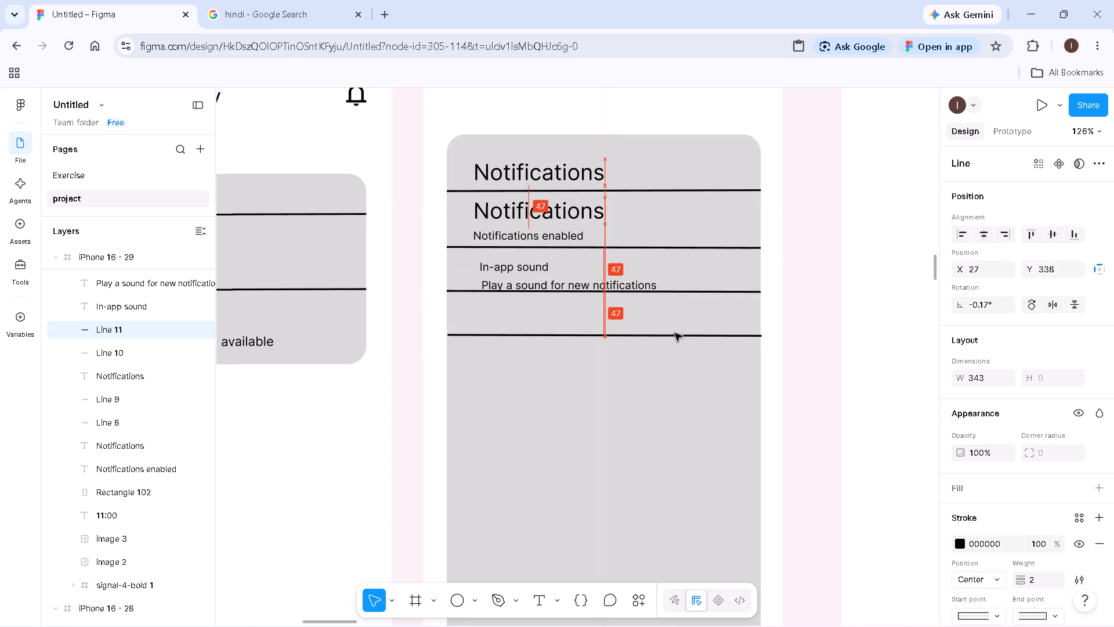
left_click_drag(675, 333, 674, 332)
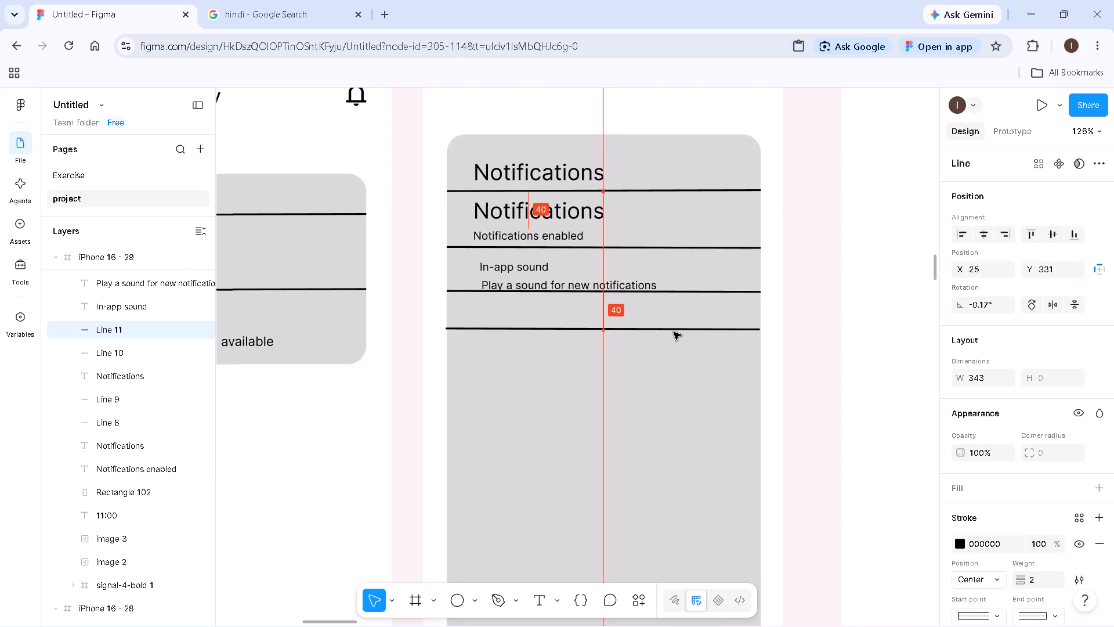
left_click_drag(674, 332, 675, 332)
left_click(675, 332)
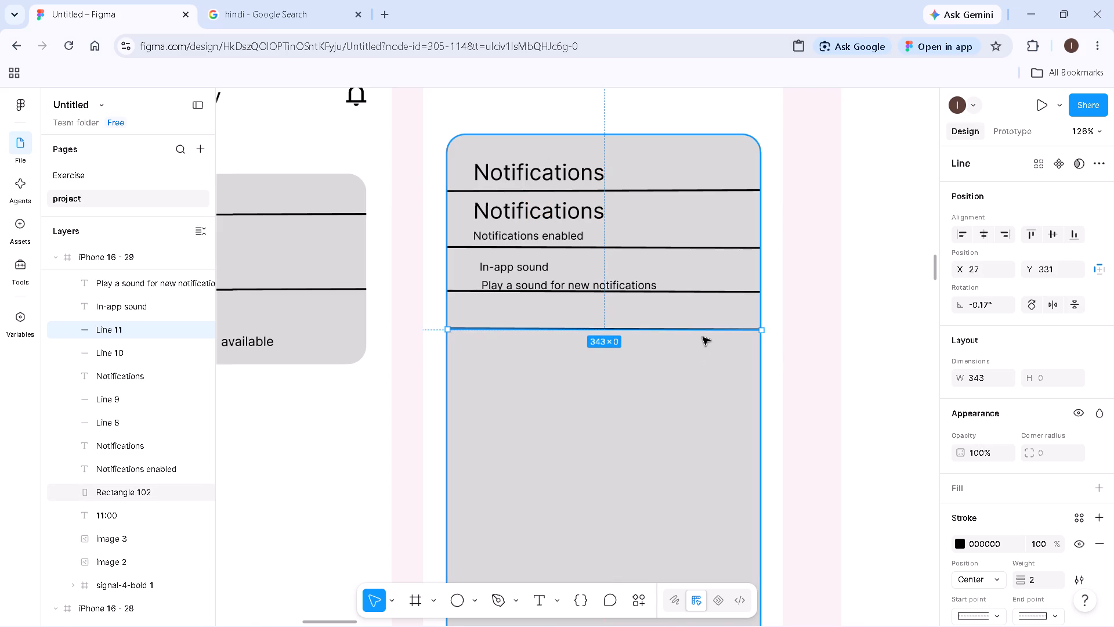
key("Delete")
Copy the divider beneath "Play a sound for new notifications", paste it into the grey card and place the copy at X 26, Y 345.
left_click(701, 291)
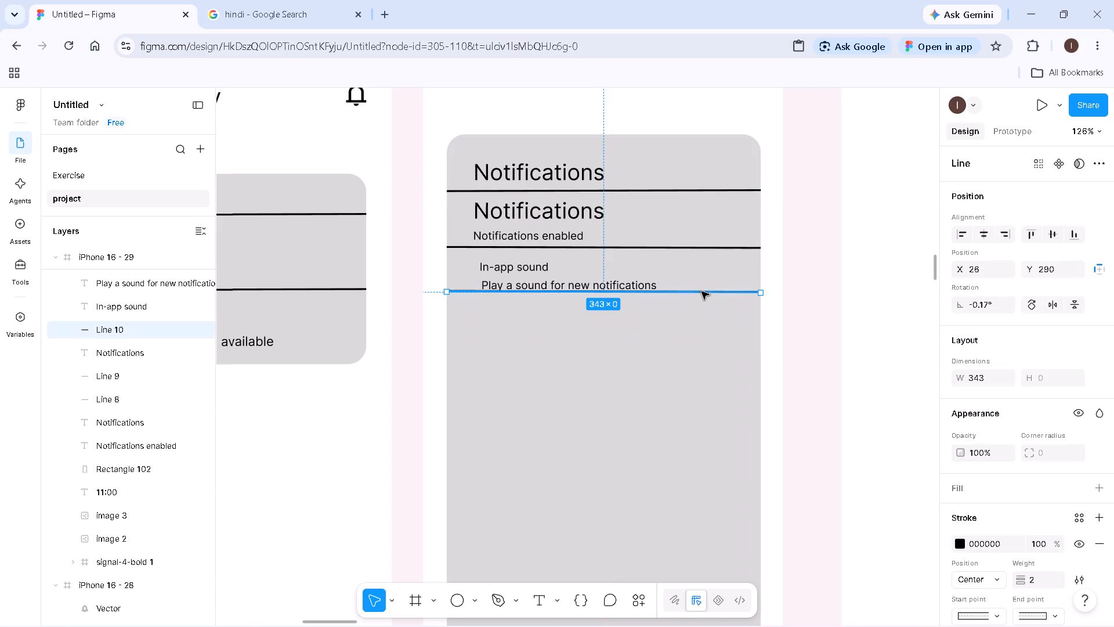
right_click(701, 291)
left_click(742, 146)
right_click(614, 374)
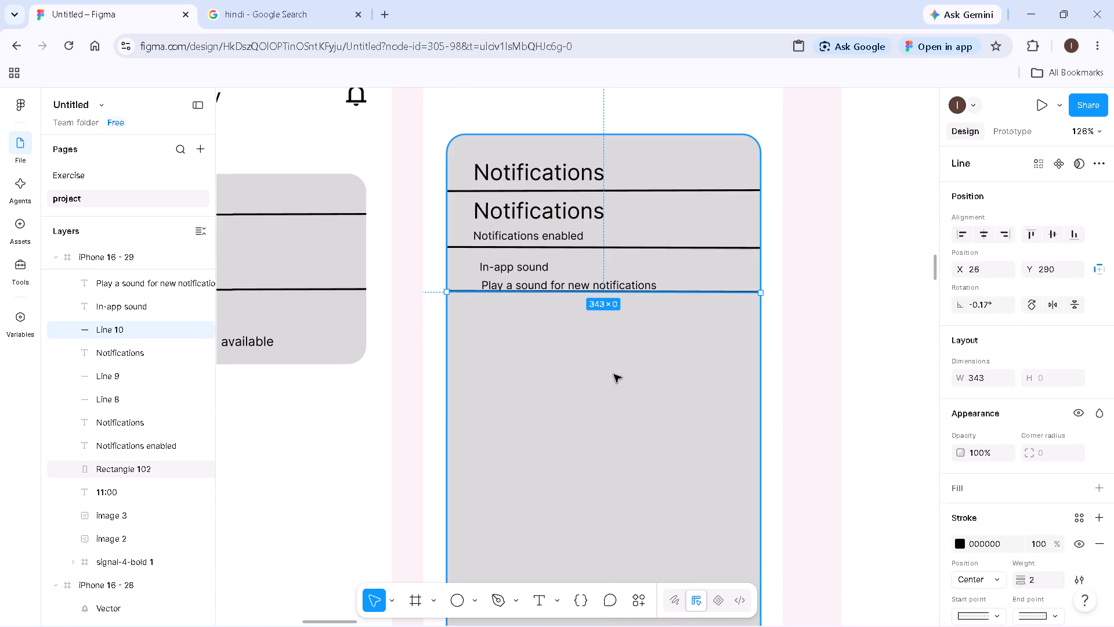
left_click(661, 168)
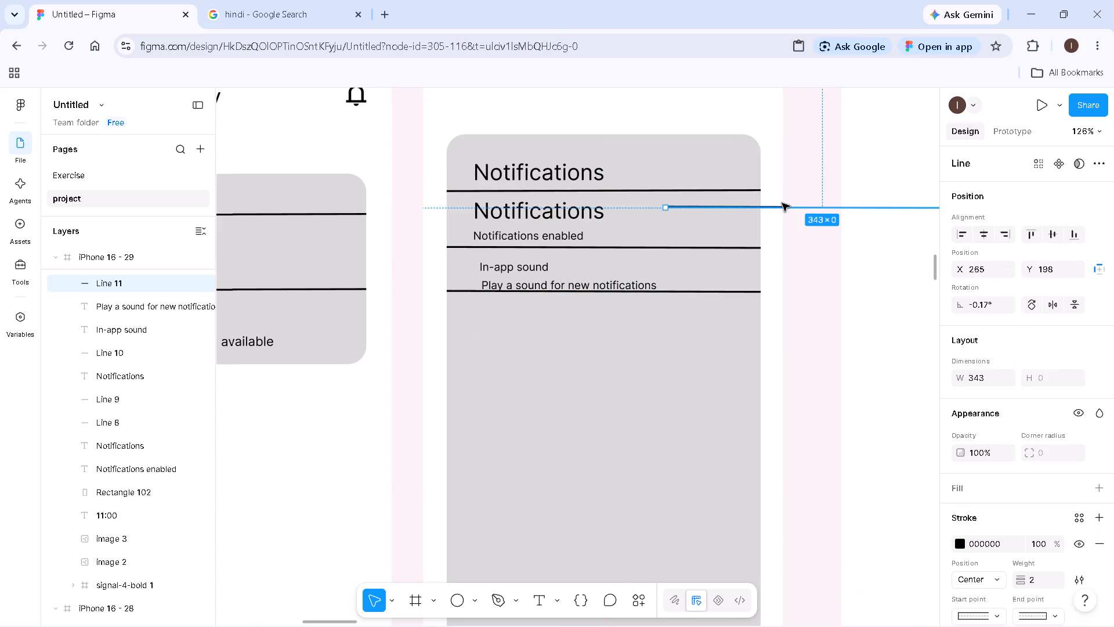
left_click_drag(782, 206, 592, 348)
left_click_drag(591, 347, 572, 338)
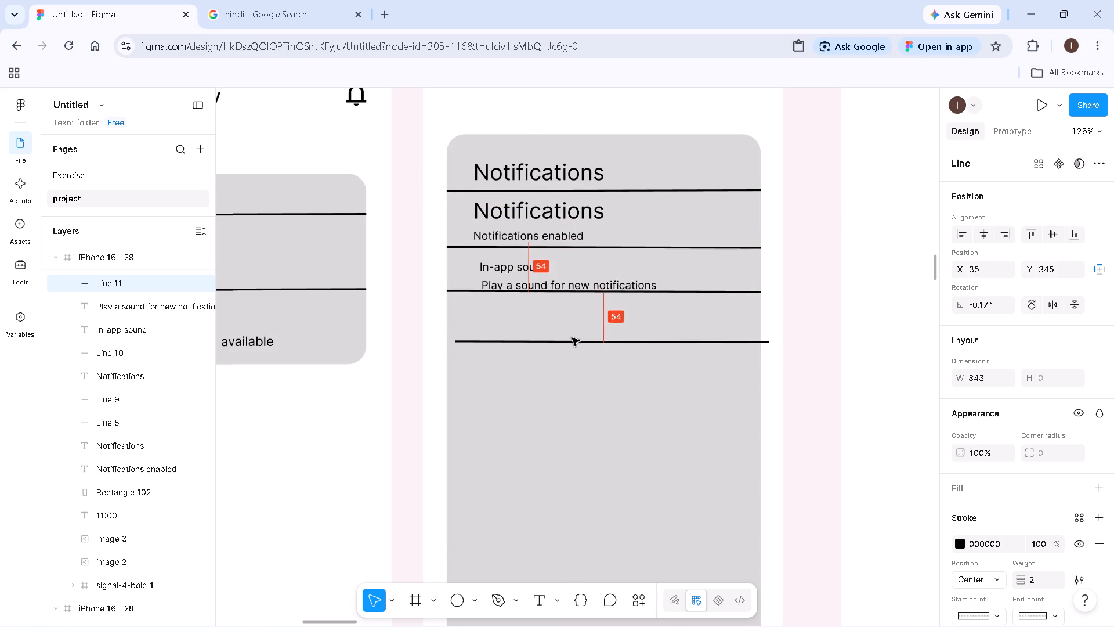
left_click_drag(572, 338, 566, 327)
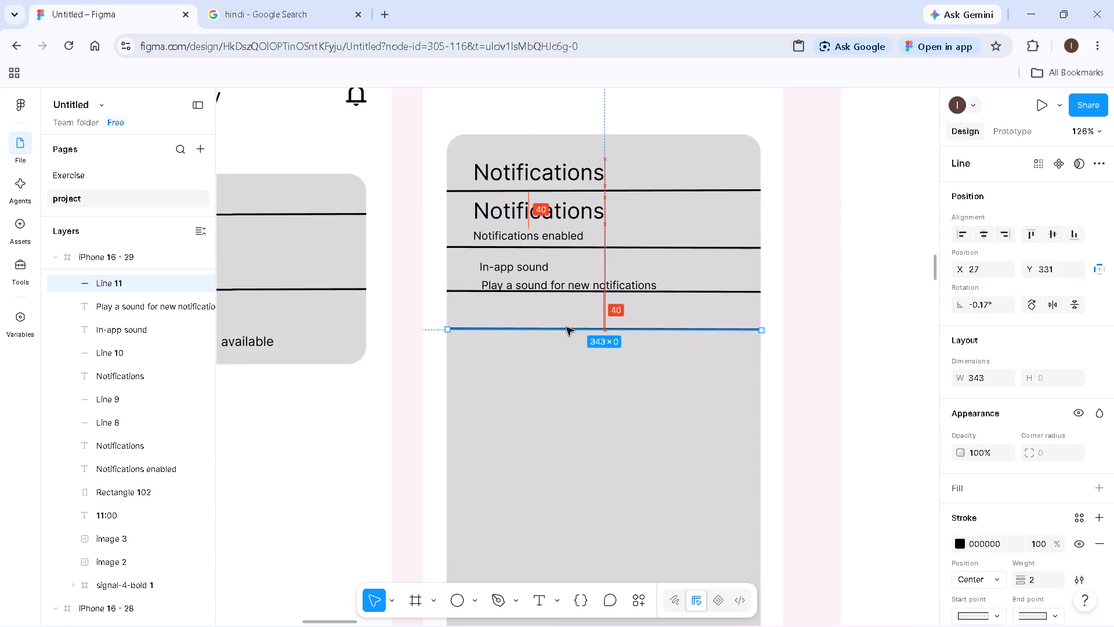
left_click_drag(566, 327, 566, 326)
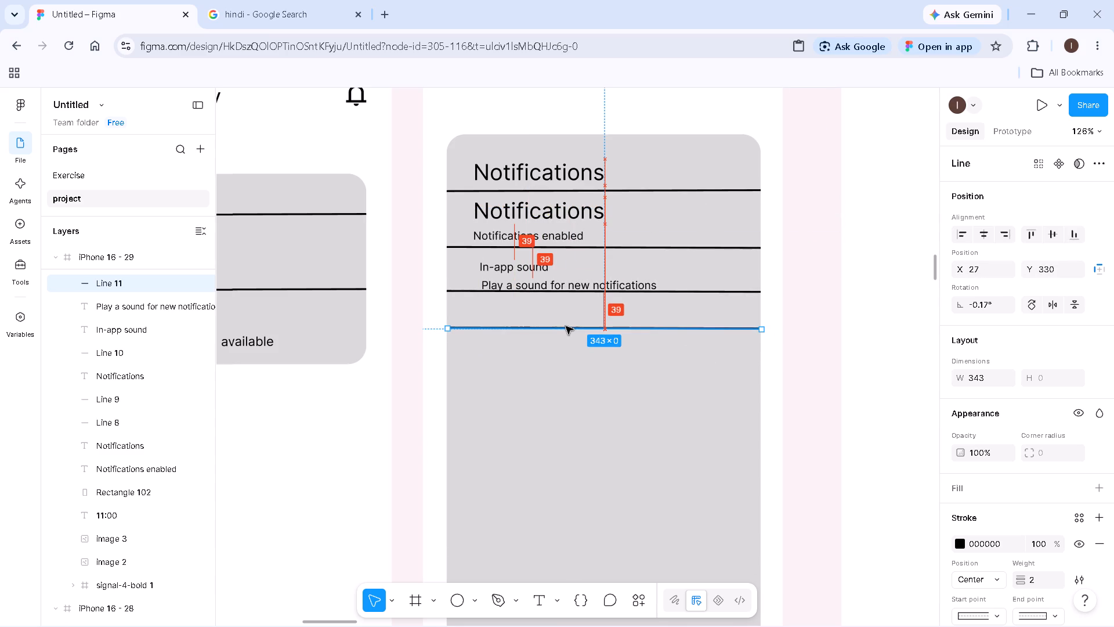
left_click_drag(566, 326, 565, 326)
left_click_drag(648, 329, 647, 334)
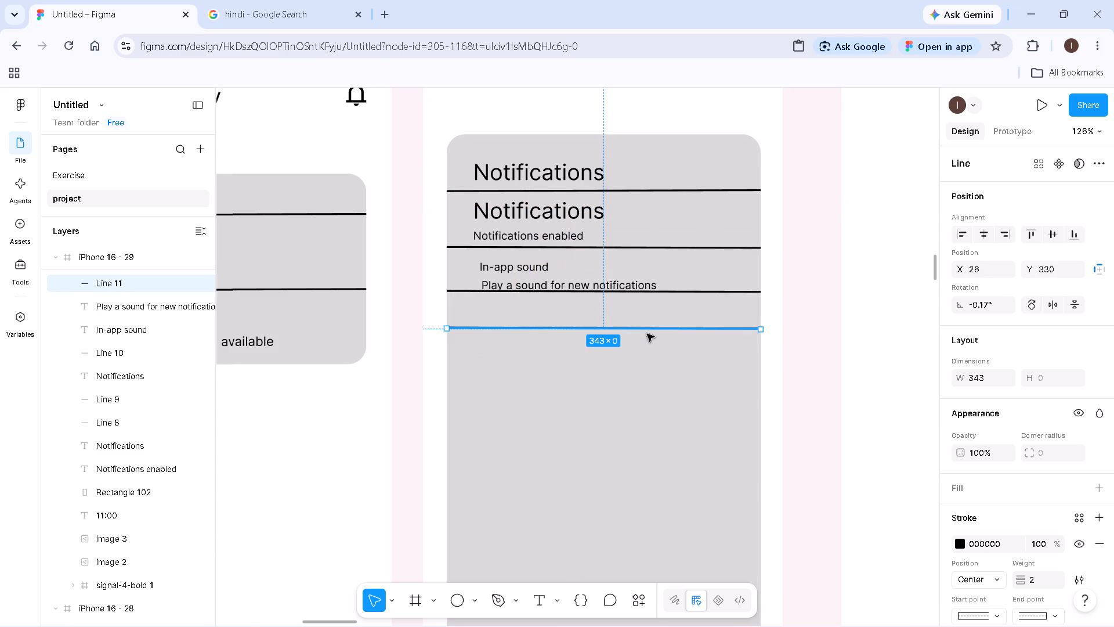
left_click_drag(647, 334, 651, 338)
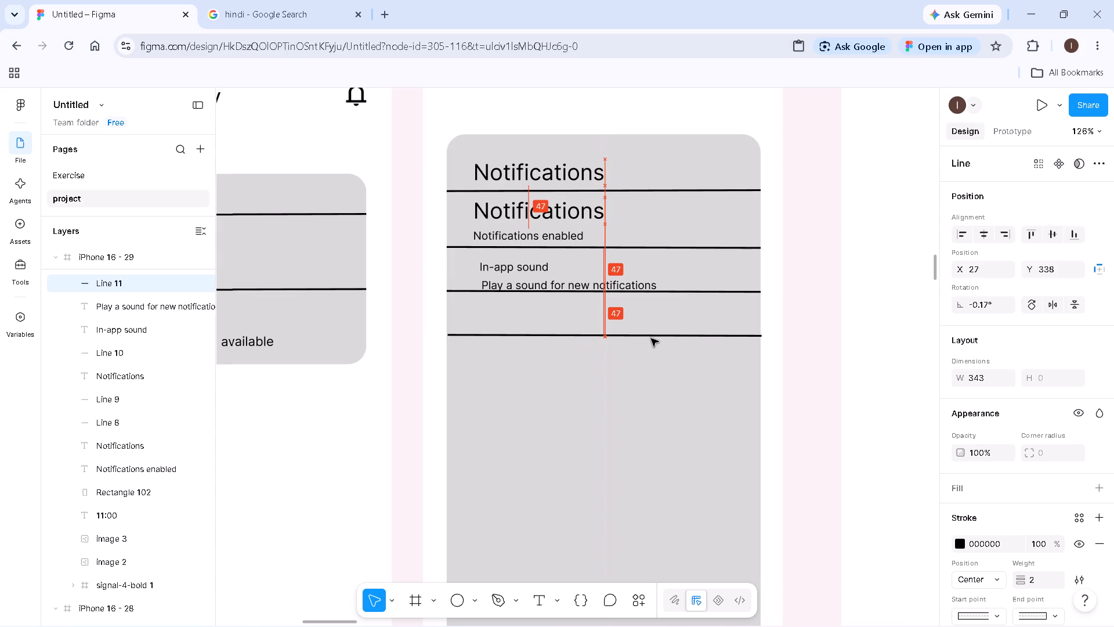
left_click_drag(651, 338, 648, 342)
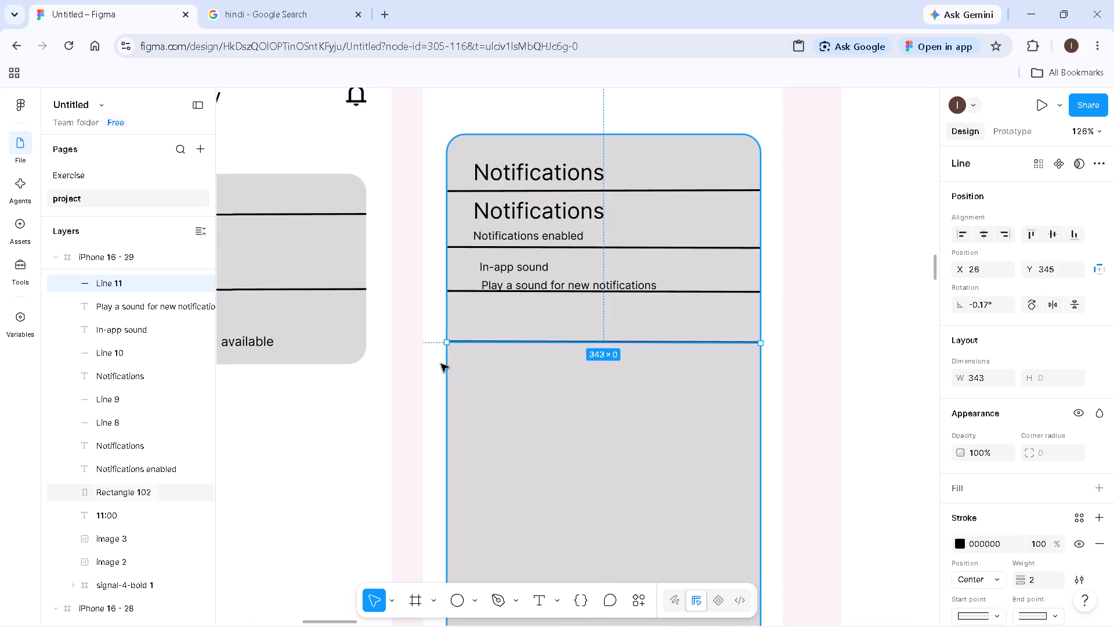
left_click(436, 368)
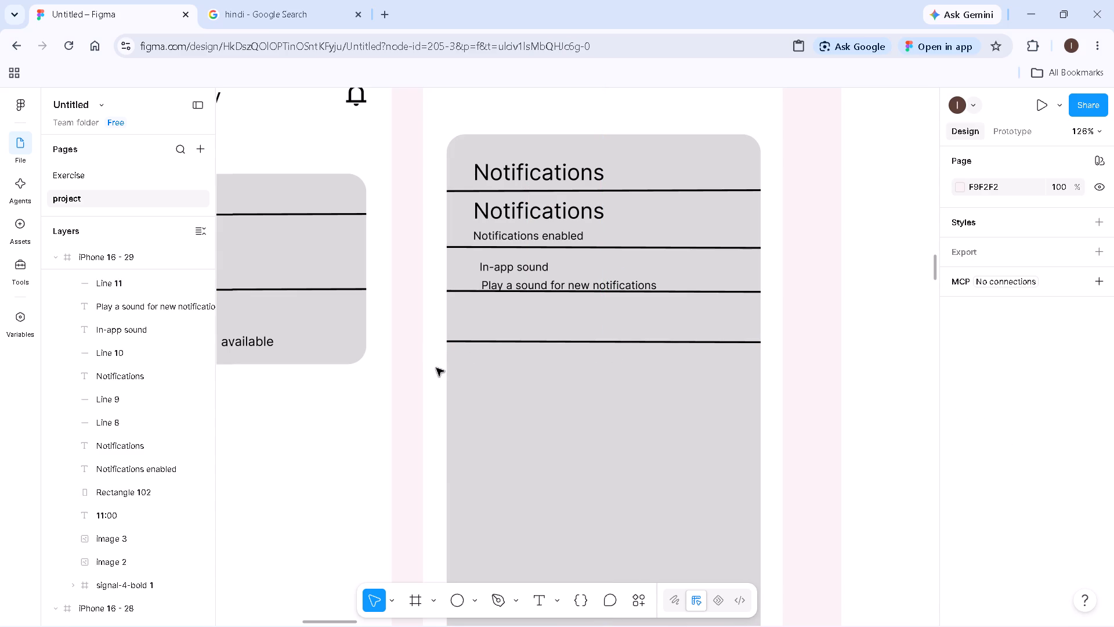
Add the text "Quiet hours" below the divider under "Play a sound for new notifications", at about X 61, Y 300.
left_click(515, 387)
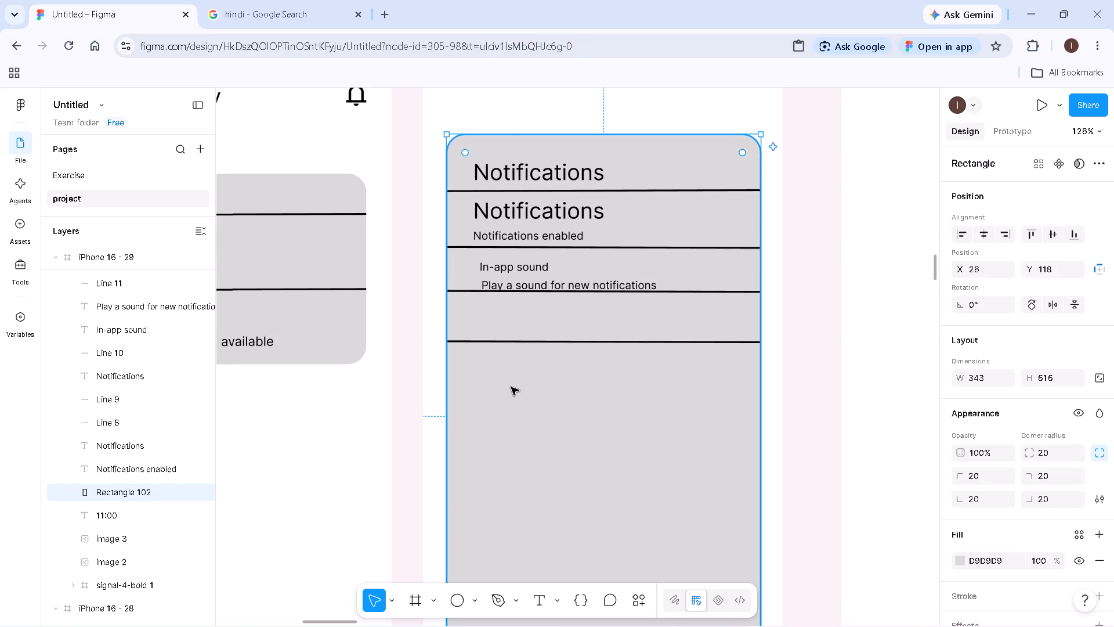
key("t")
left_click(511, 387)
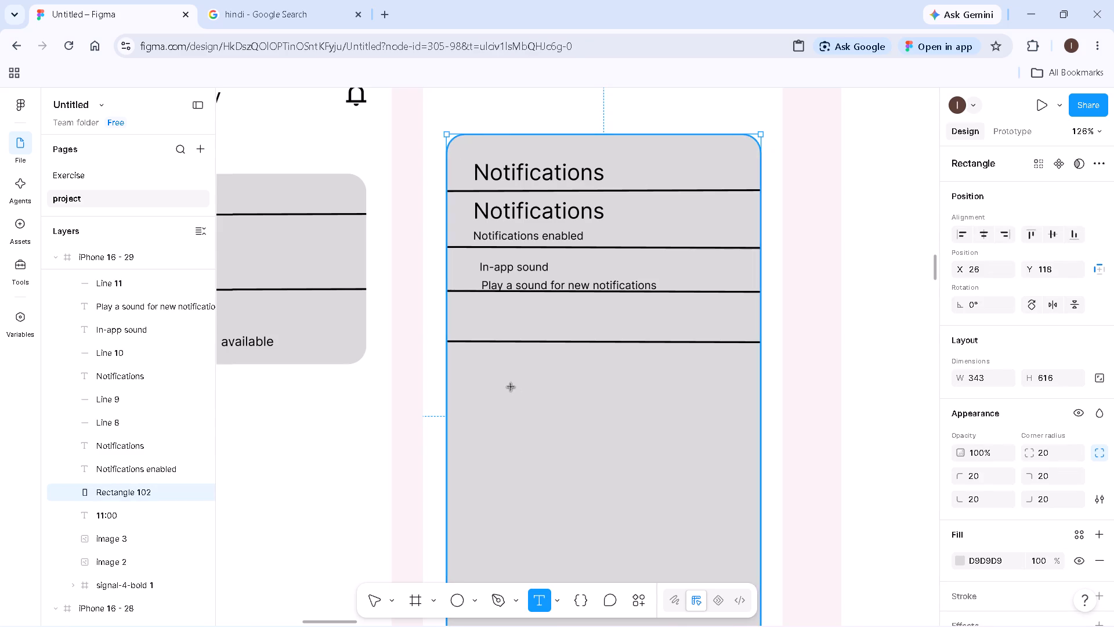
key("shift+q")
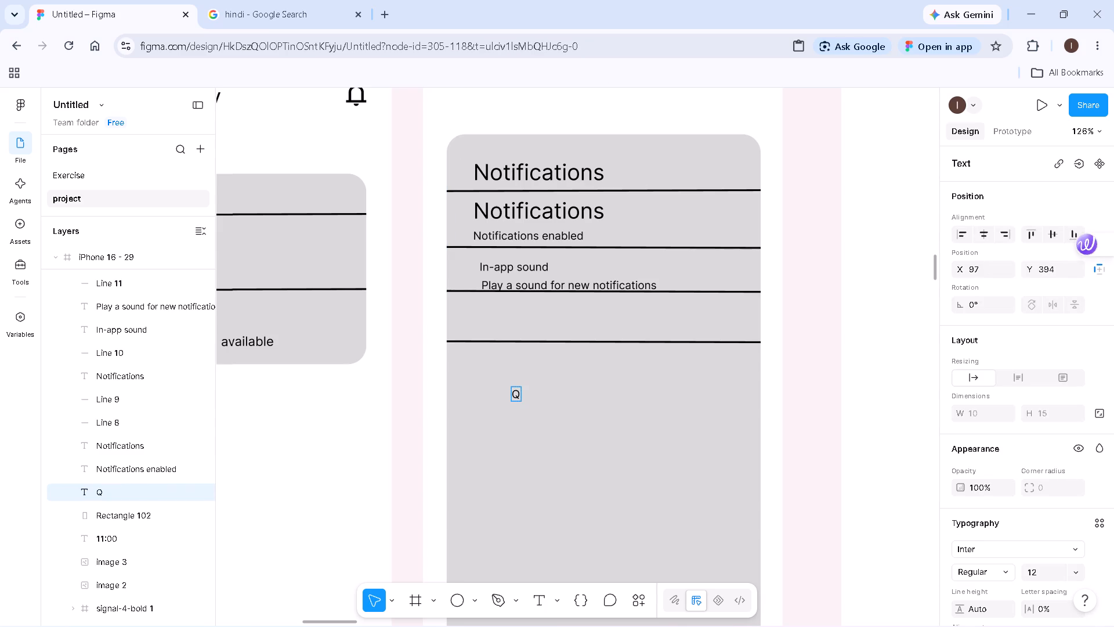
type("uiet hours")
double_click(808, 434)
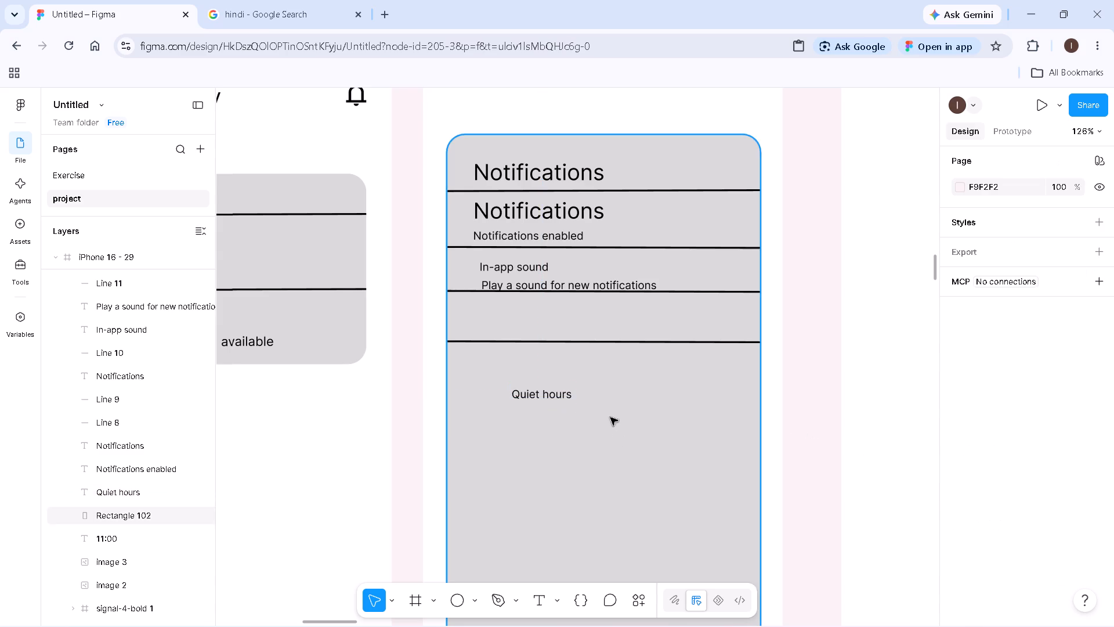
left_click_drag(554, 398, 520, 311)
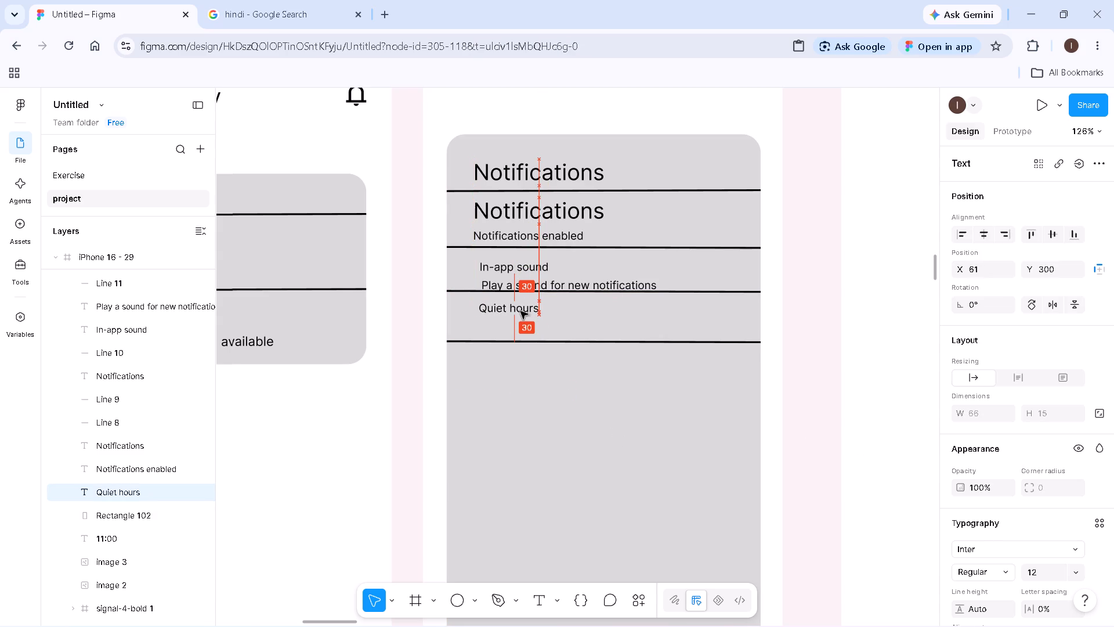
left_click_drag(520, 311, 522, 312)
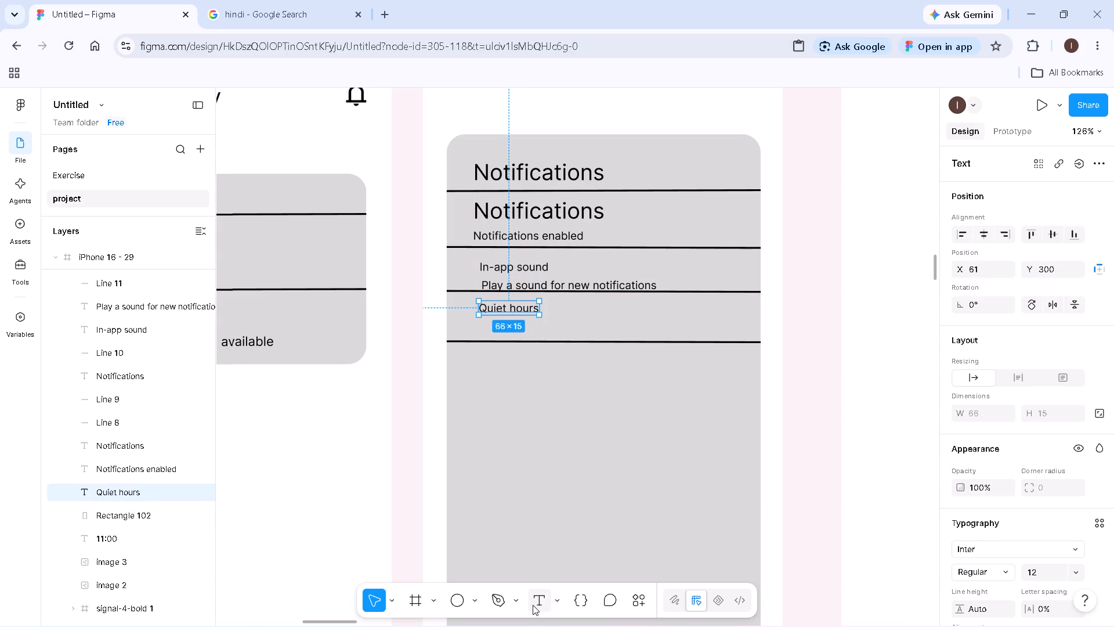
Add the text "10:00 pm - 7:00 am" beneath "Quiet hours", at about X 64, Y 329.
left_click(533, 605)
left_click(482, 328)
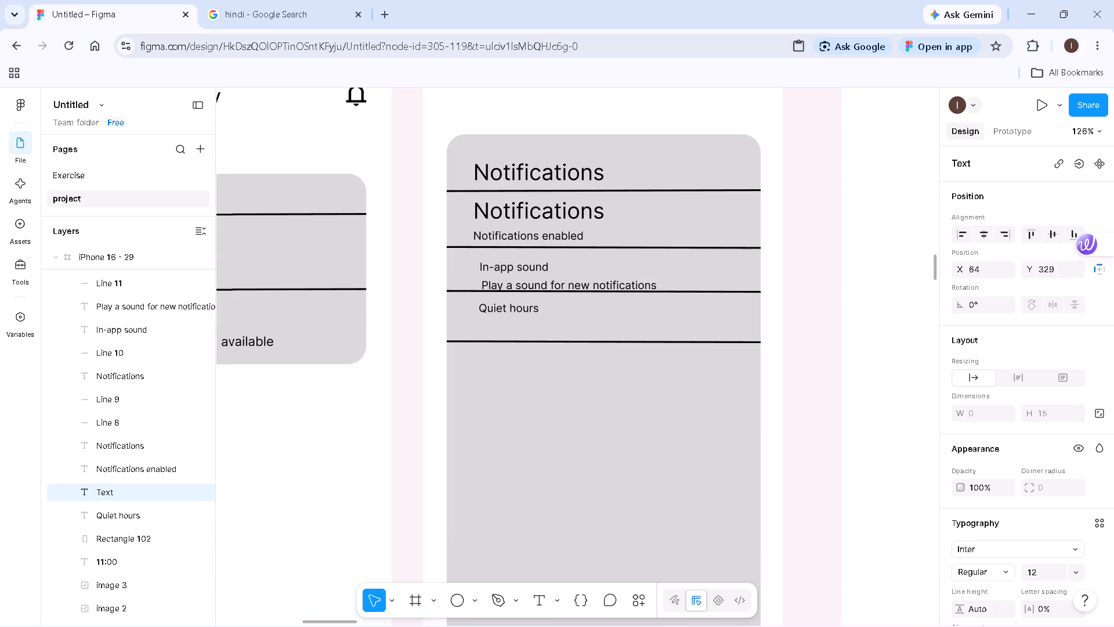
type("10")
type(":00")
type("pm")
key("space")
key("Left")
key("Left")
key("Left")
key("space")
key("Right")
key("Right")
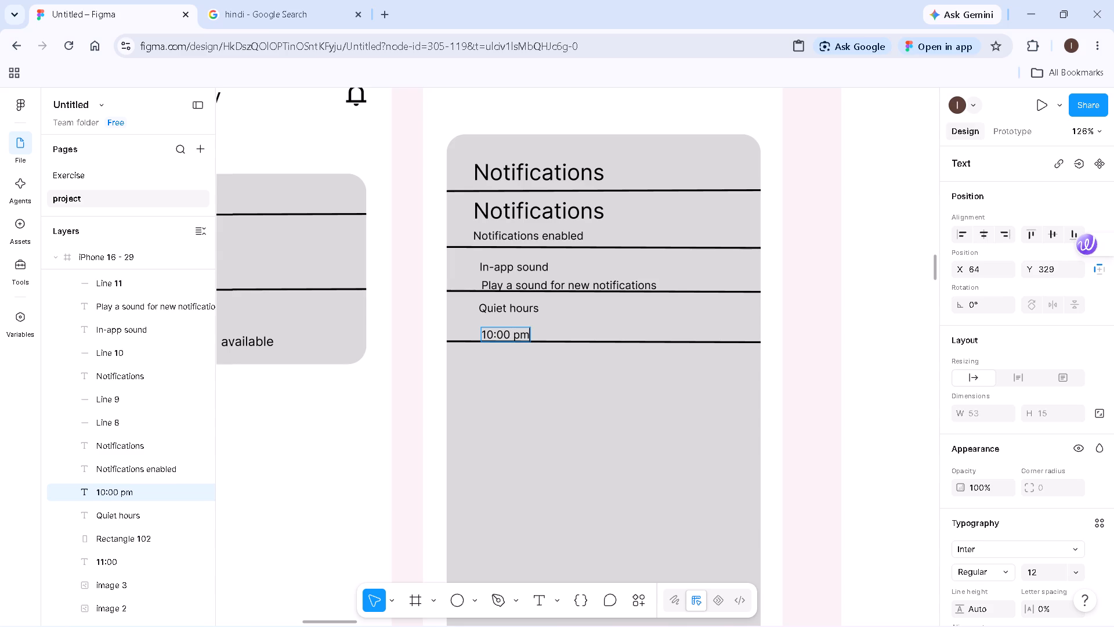
key("space")
type("-")
key("space")
type("7")
type(":;")
type("00")
key("BackSpace")
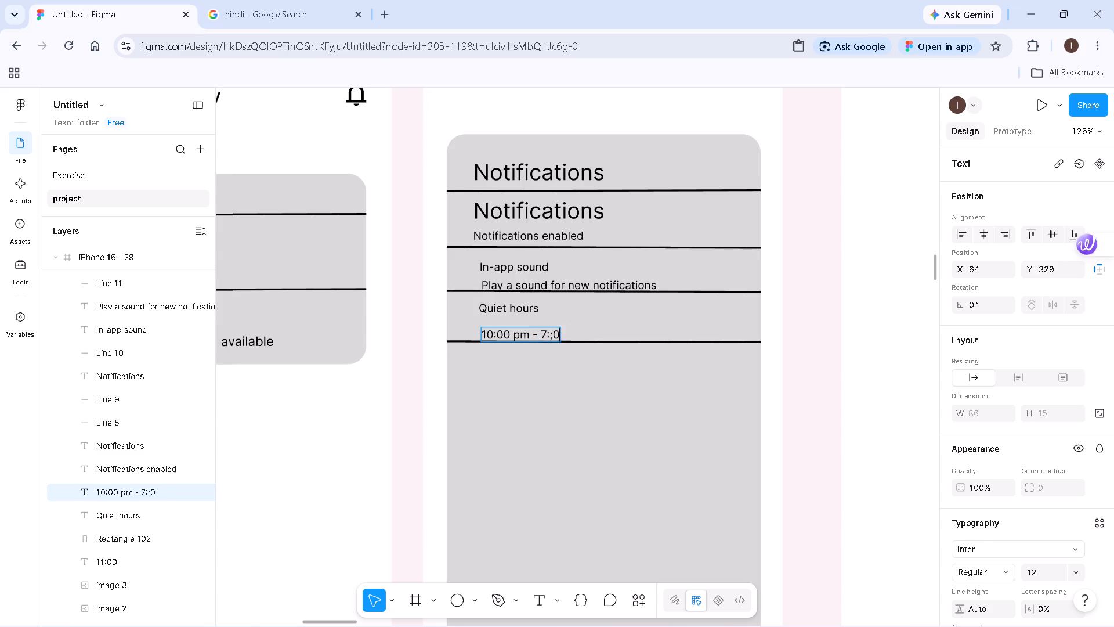
key("BackSpace")
key("BackSpace")
key("BackSpace")
type(":00")
key("space")
type("am")
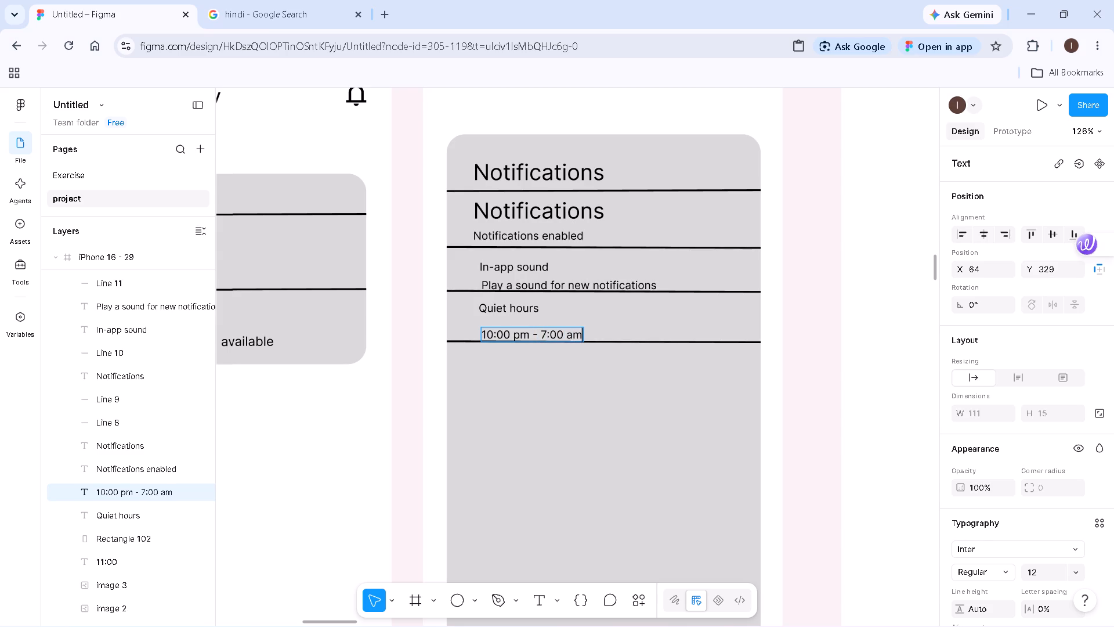
left_click(799, 397)
left_click(794, 396)
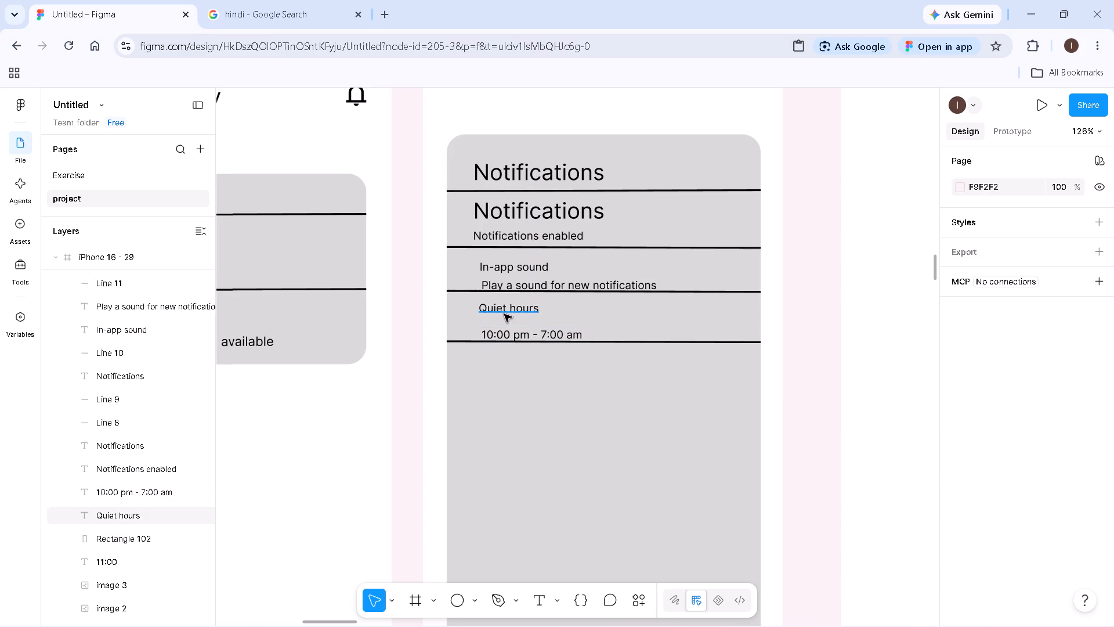
Move the "10:00 pm - 7:00 am" text closer to "Quiet hours", to X 60, Y 322.
left_click_drag(493, 336, 487, 330)
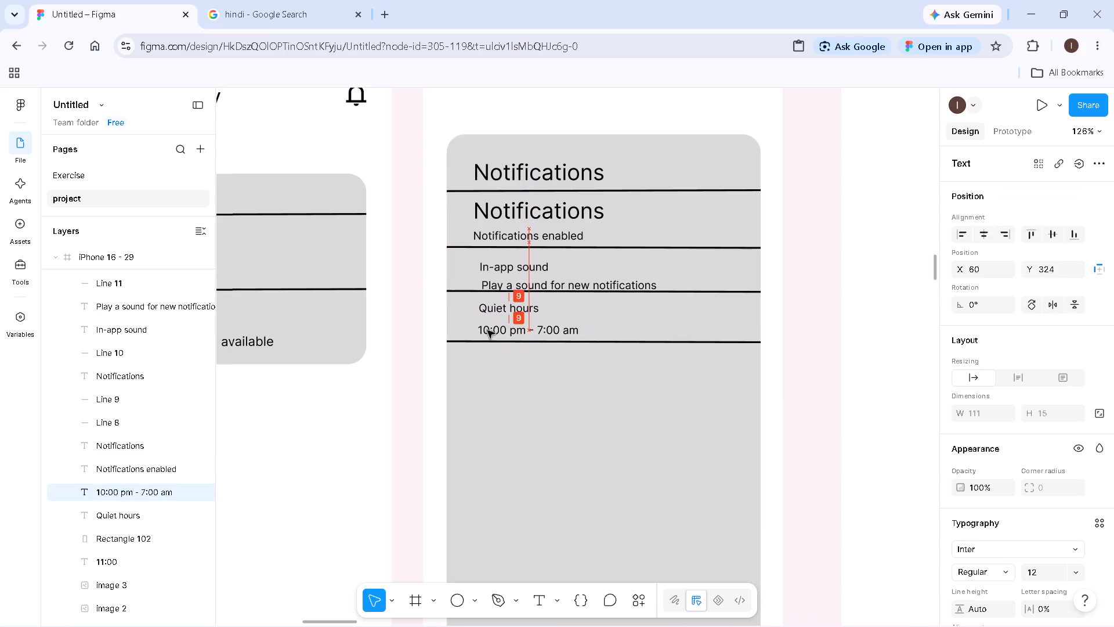
left_click_drag(487, 330, 487, 330)
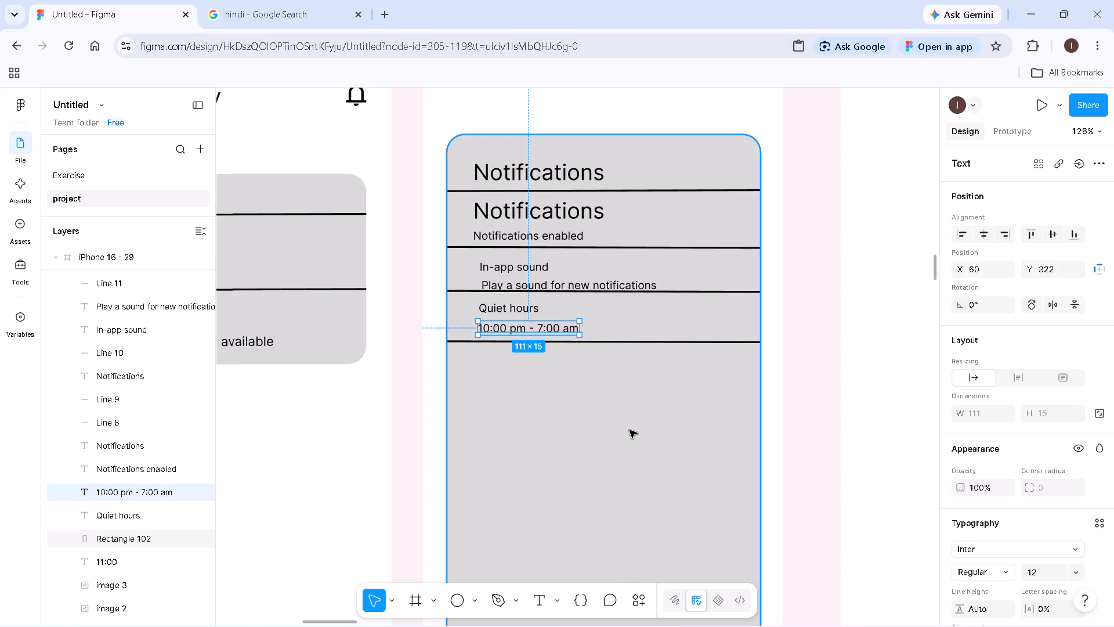
Paste two copies of the divider into the grey card and place two dividers below the "10:00 pm - 7:00 am" row.
left_click(672, 341)
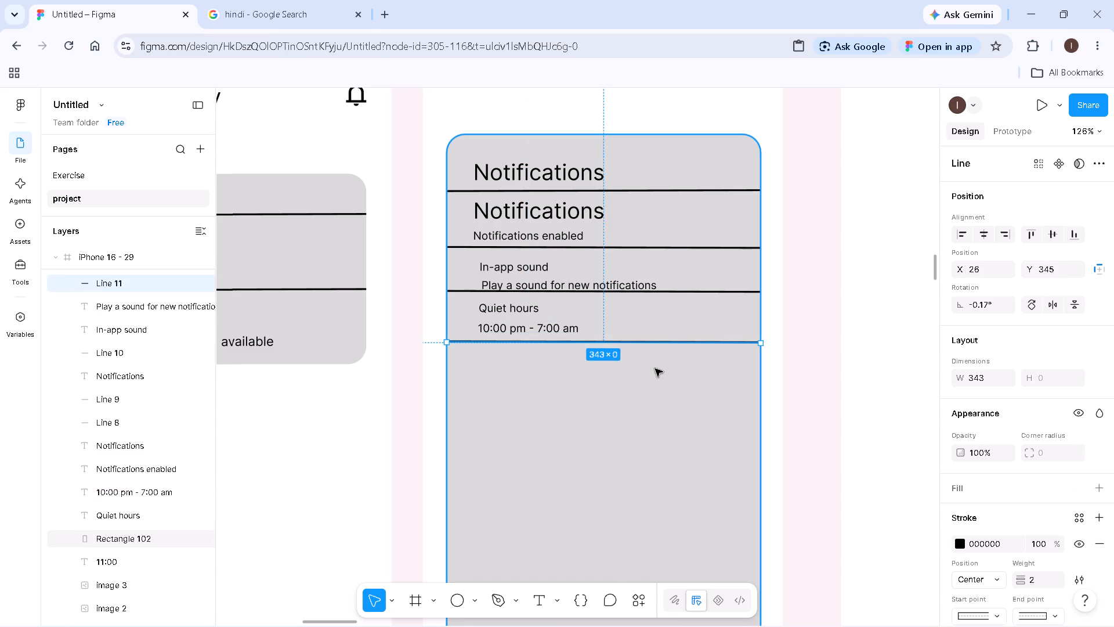
right_click(655, 369)
left_click(595, 403)
key("ctrl+v")
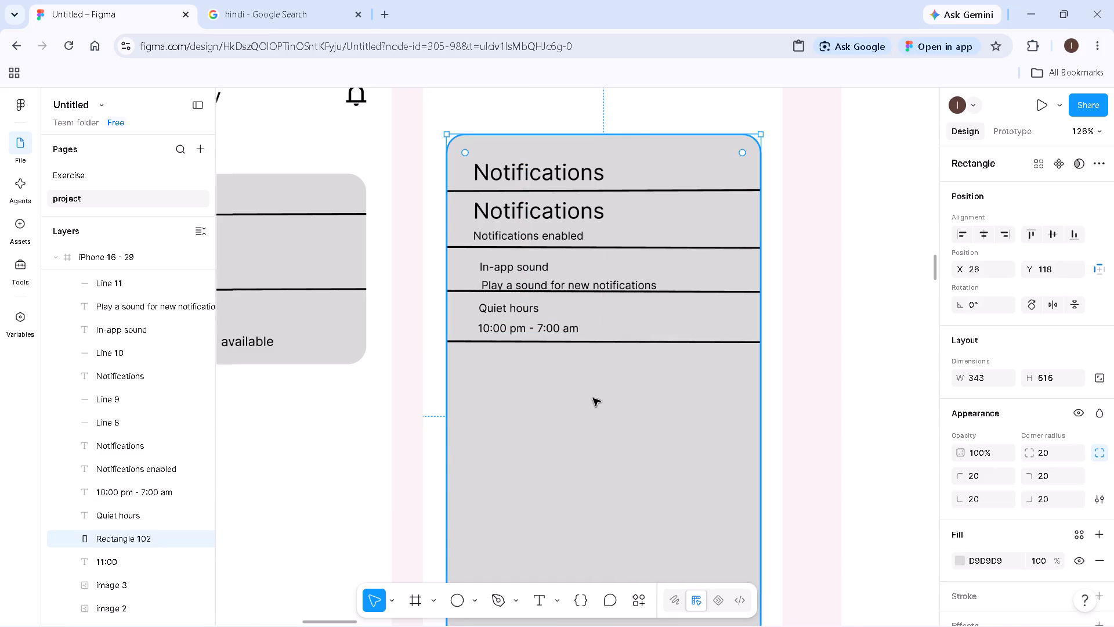
key("ctrl+v")
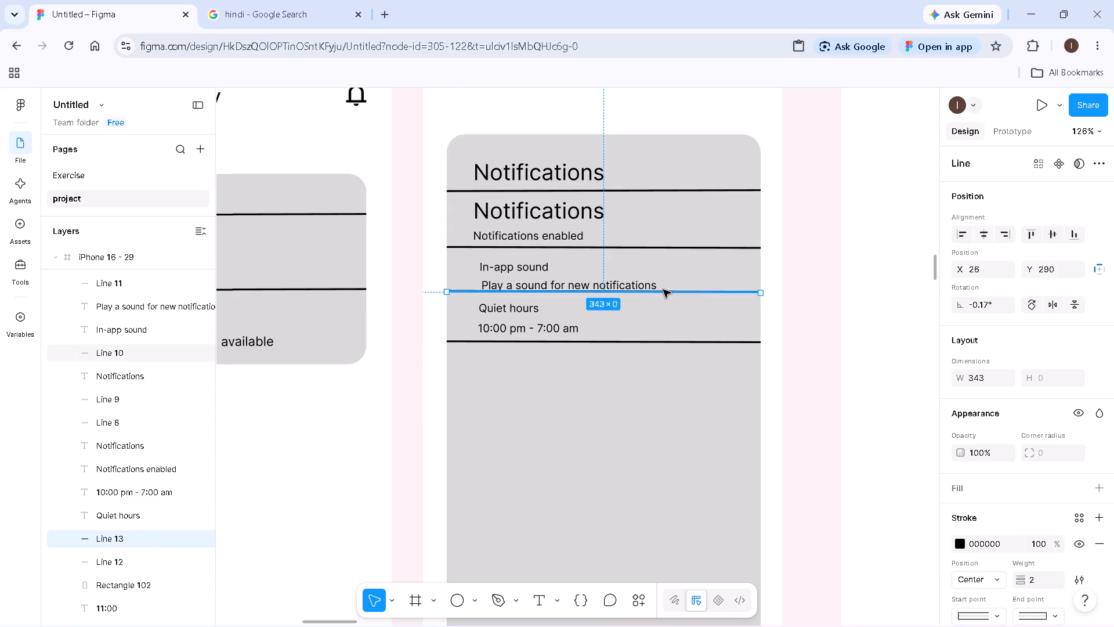
left_click_drag(664, 290, 648, 410)
left_click_drag(695, 293, 689, 381)
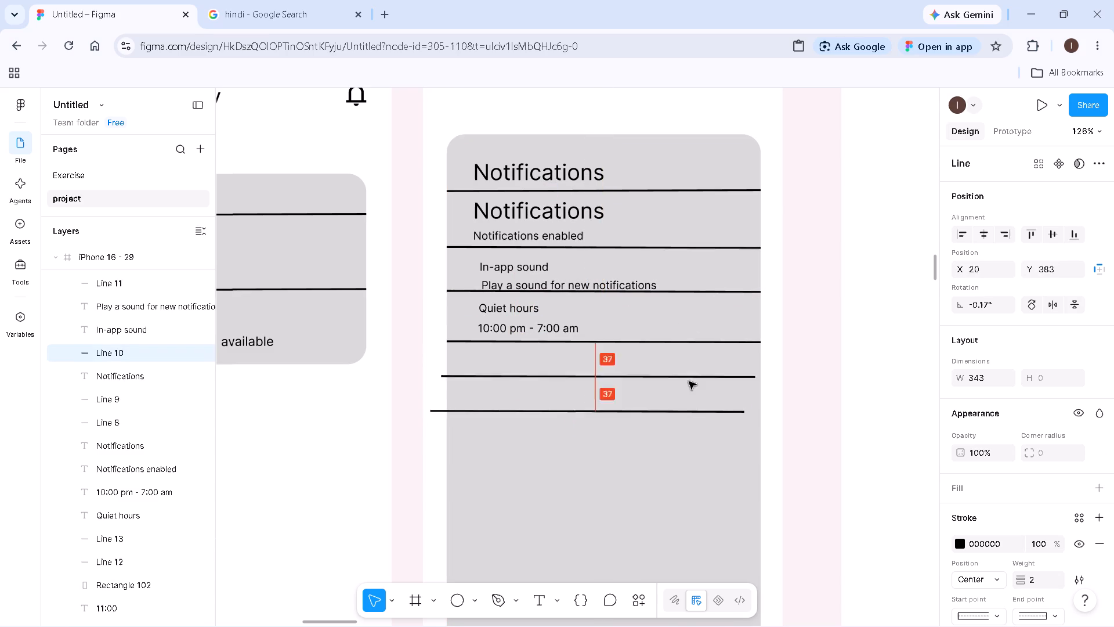
left_click_drag(689, 381, 687, 390)
Paste two more dividers into the grey card, stacking them below the existing ones, with the lower at about X 31, Y 520.
right_click(684, 446)
left_click(721, 166)
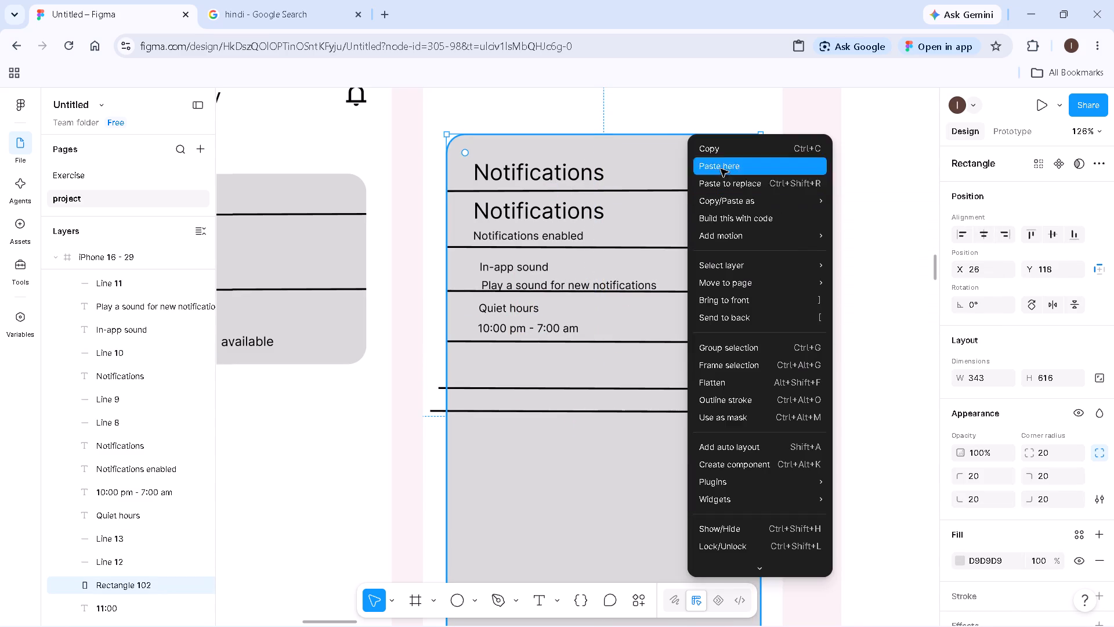
left_click_drag(798, 169, 533, 451)
left_click(545, 484)
right_click(548, 505)
left_click(613, 168)
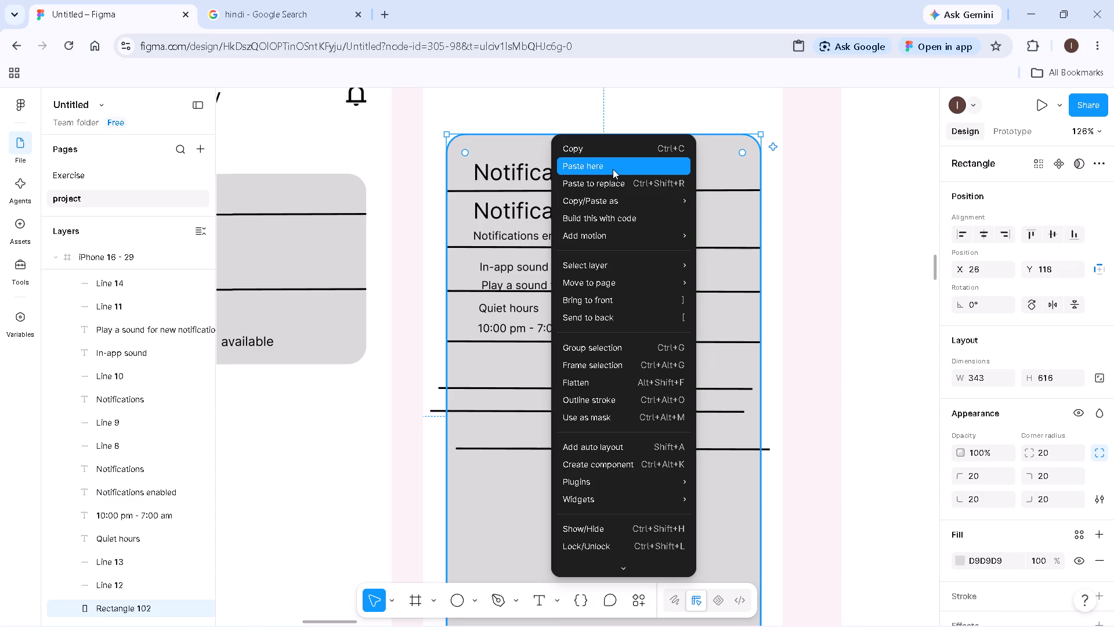
left_click_drag(822, 174, 660, 518)
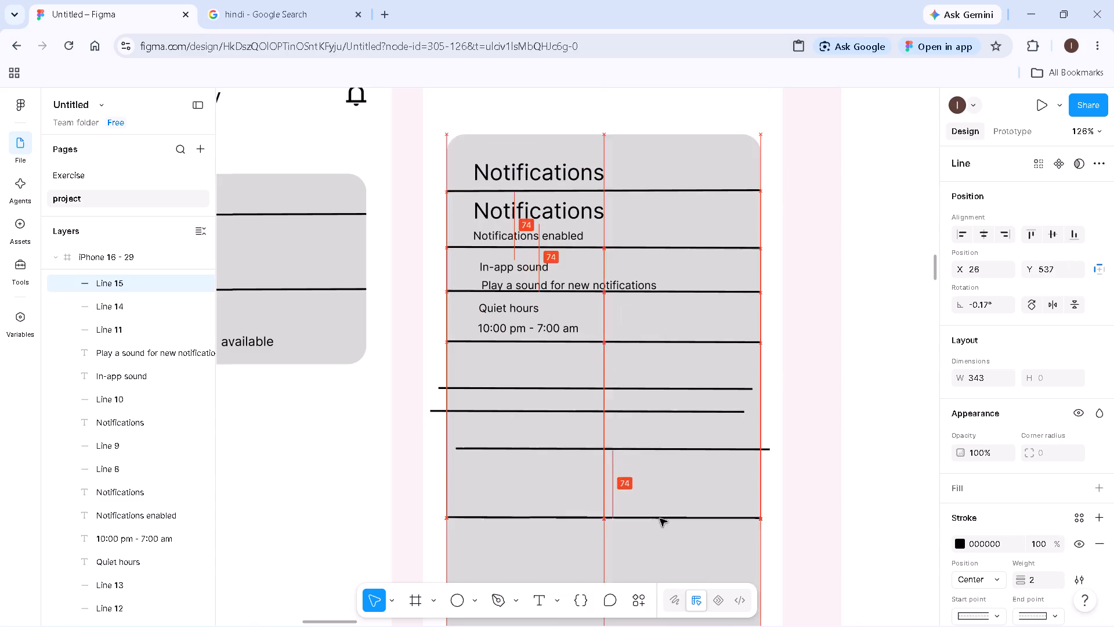
left_click_drag(660, 518, 661, 506)
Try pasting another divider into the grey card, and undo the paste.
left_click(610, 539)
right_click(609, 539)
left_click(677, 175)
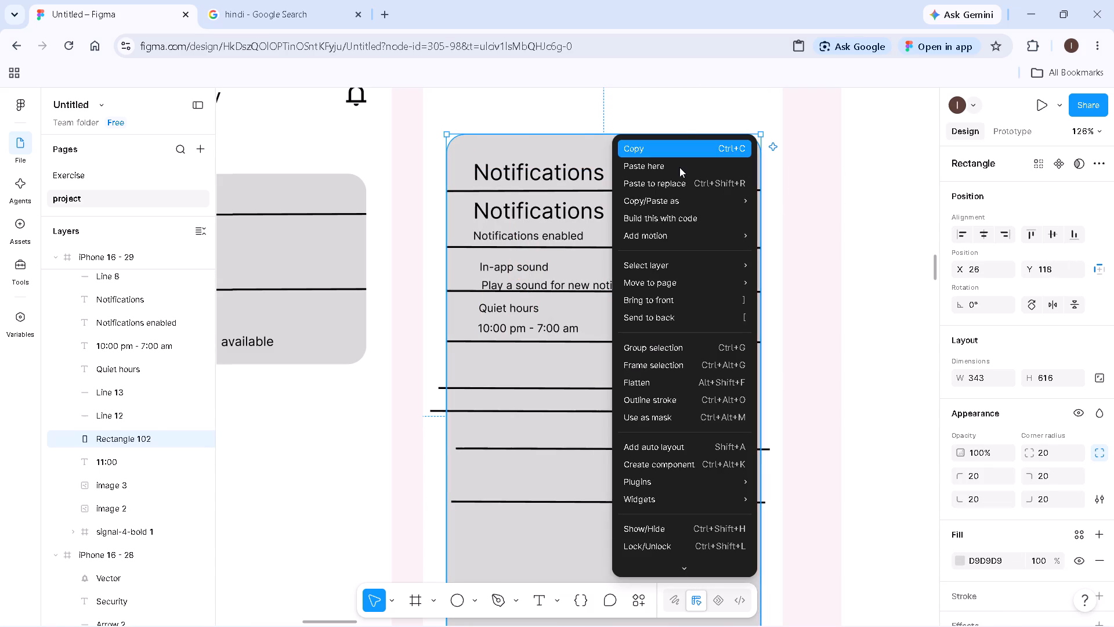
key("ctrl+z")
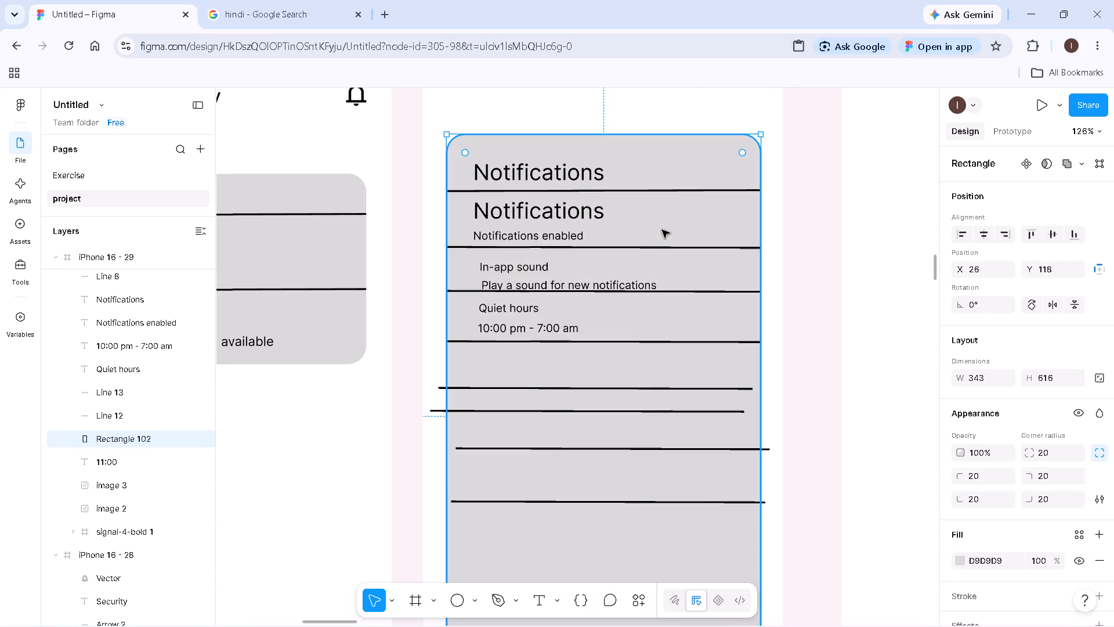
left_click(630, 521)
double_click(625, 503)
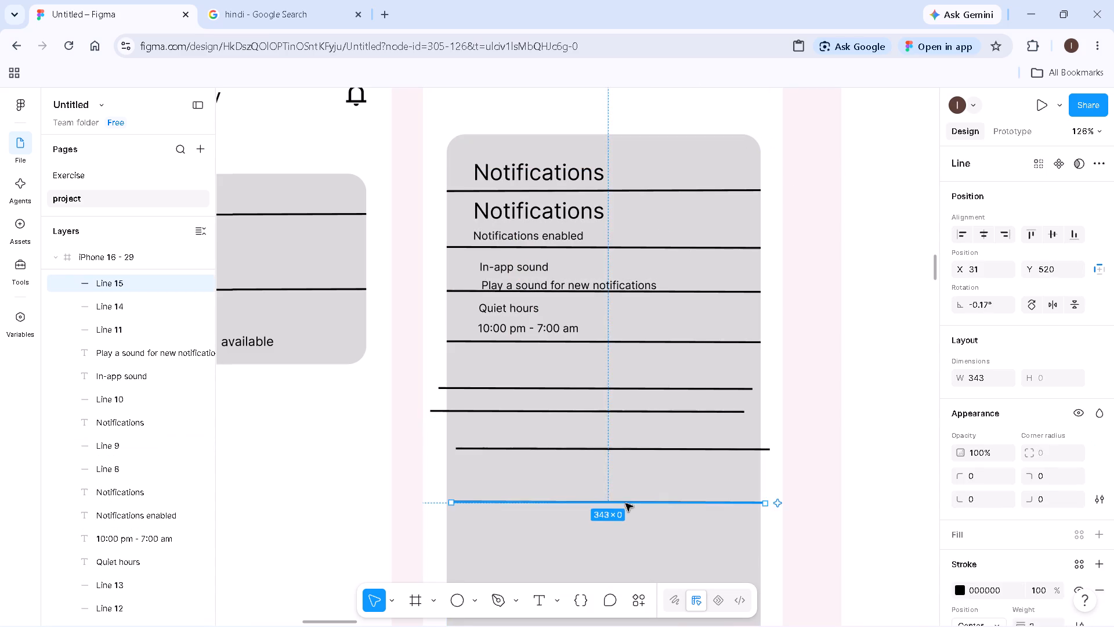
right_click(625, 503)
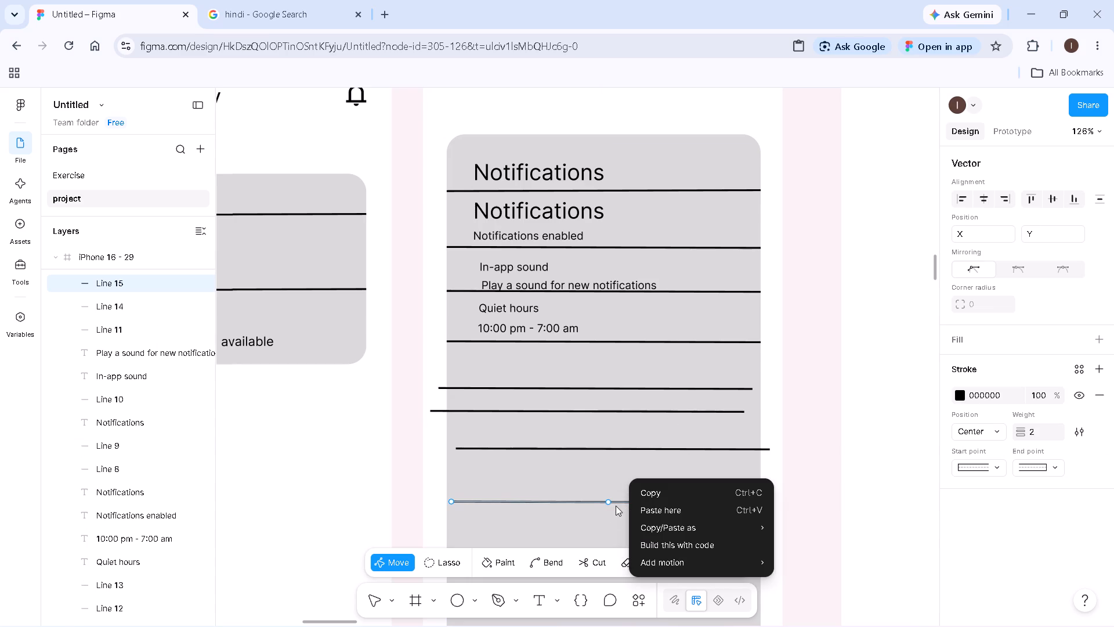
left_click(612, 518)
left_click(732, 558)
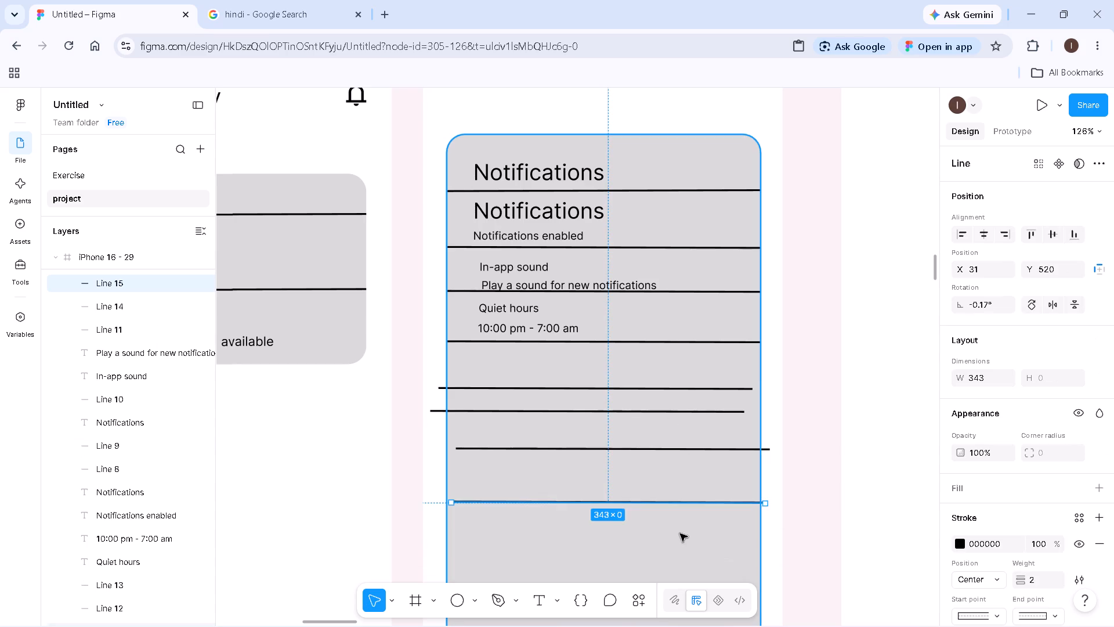
Paste another divider and place it in the grey card below the lowest one, at about X 22, Y 541.
right_click(645, 521)
right_click(645, 521)
left_click(688, 171)
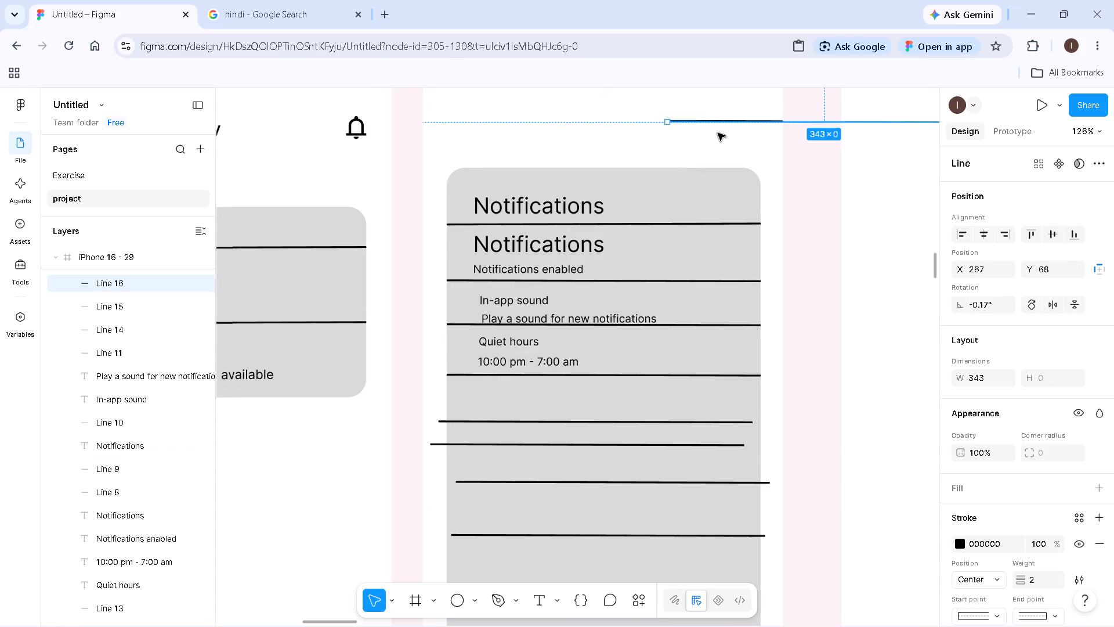
left_click_drag(735, 117, 510, 553)
scroll(515, 545, "down", 5)
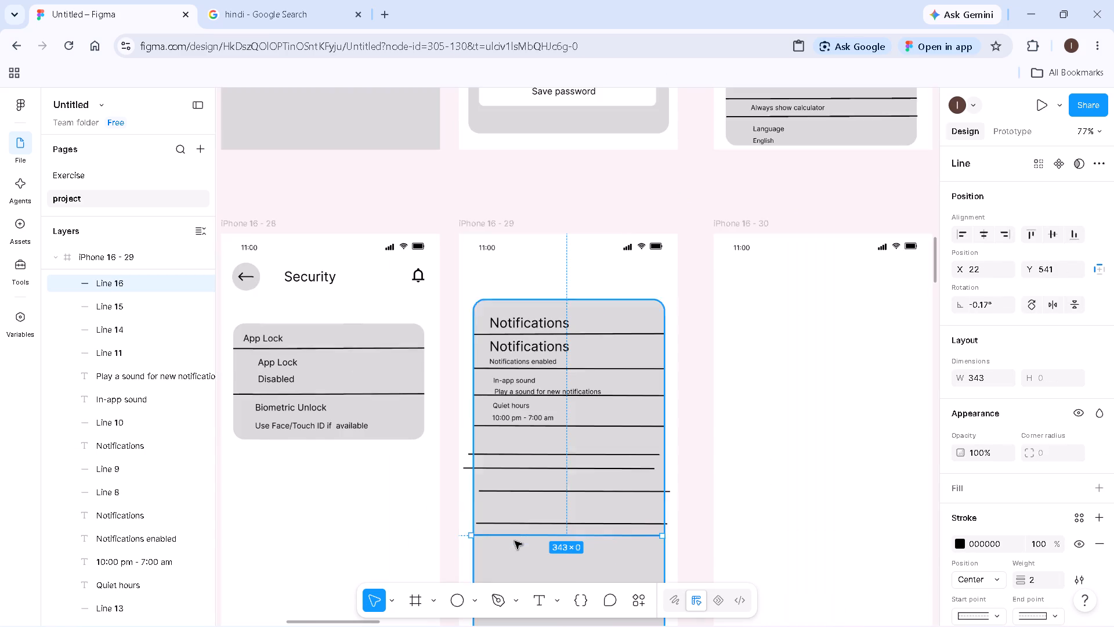
key("h")
left_click_drag(616, 449, 606, 237)
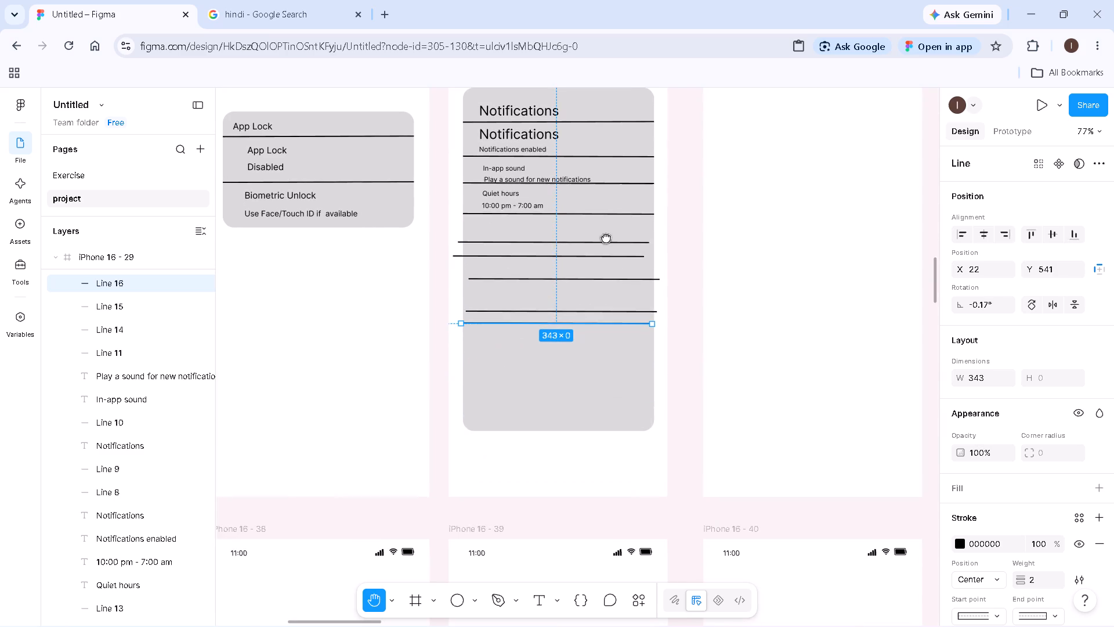
left_click_drag(606, 237, 605, 234)
scroll(584, 381, "up", 4, "ctrl")
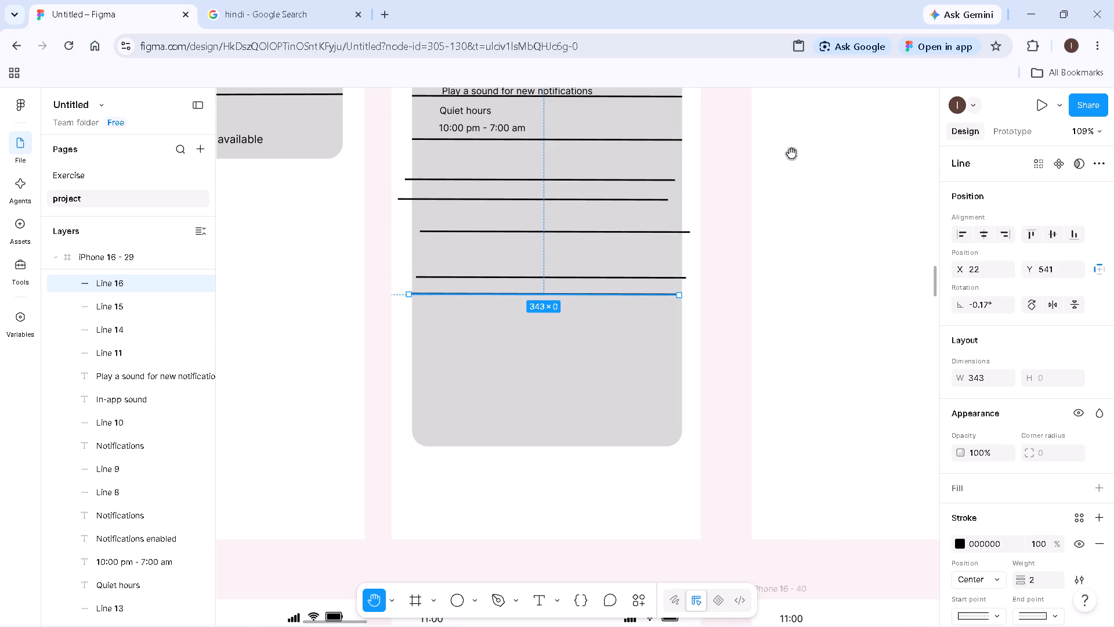
Align the three upper dividers below the "10:00 pm - 7:00 am" row with the grey card's edges, spacing them about 43 apart.
key("v")
left_click_drag(643, 180, 650, 179)
left_click_drag(624, 201, 636, 212)
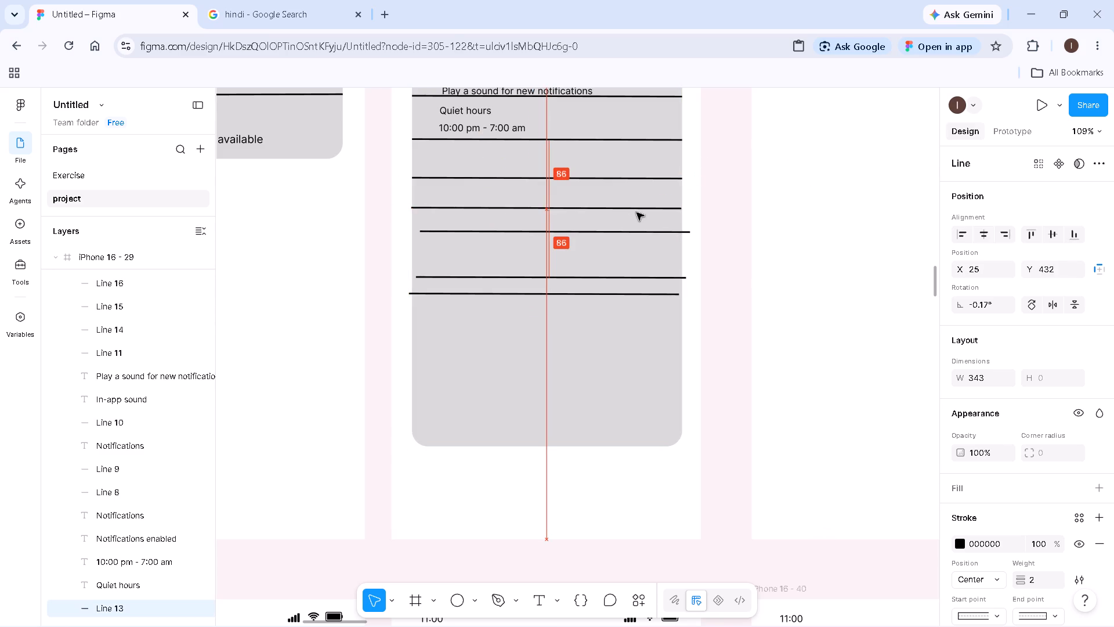
left_click_drag(636, 212, 639, 215)
left_click_drag(632, 231, 625, 247)
left_click(625, 247)
Move the two lowest dividers down and align them with the grey card's edges, about 43 apart, the lower at X 26, Y 579.
left_click_drag(617, 276, 610, 278)
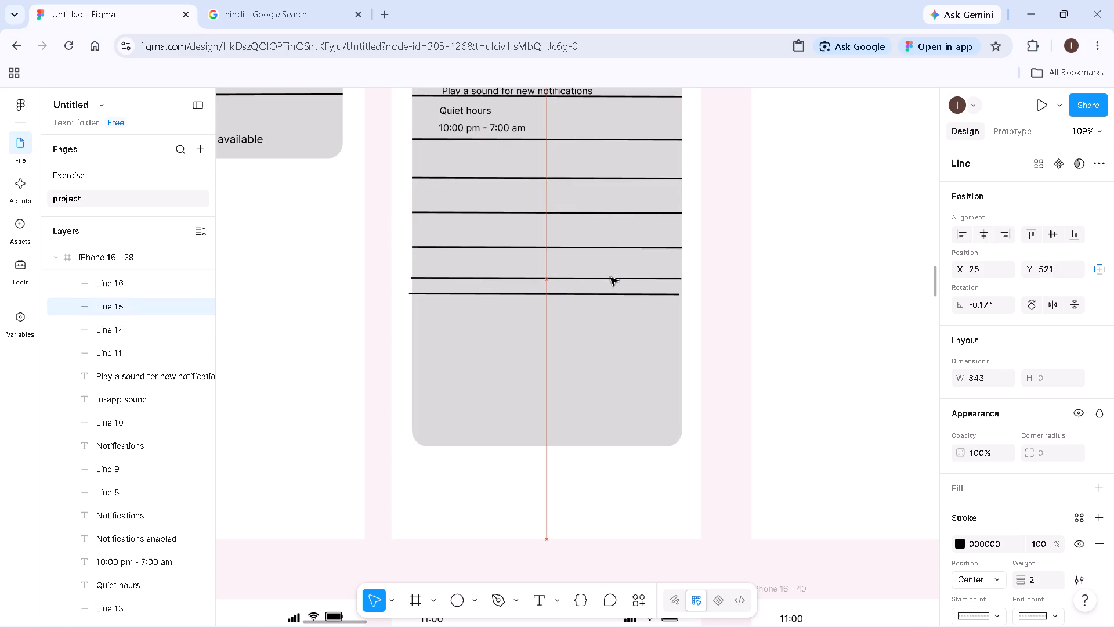
left_click_drag(610, 278, 613, 283)
left_click(613, 283)
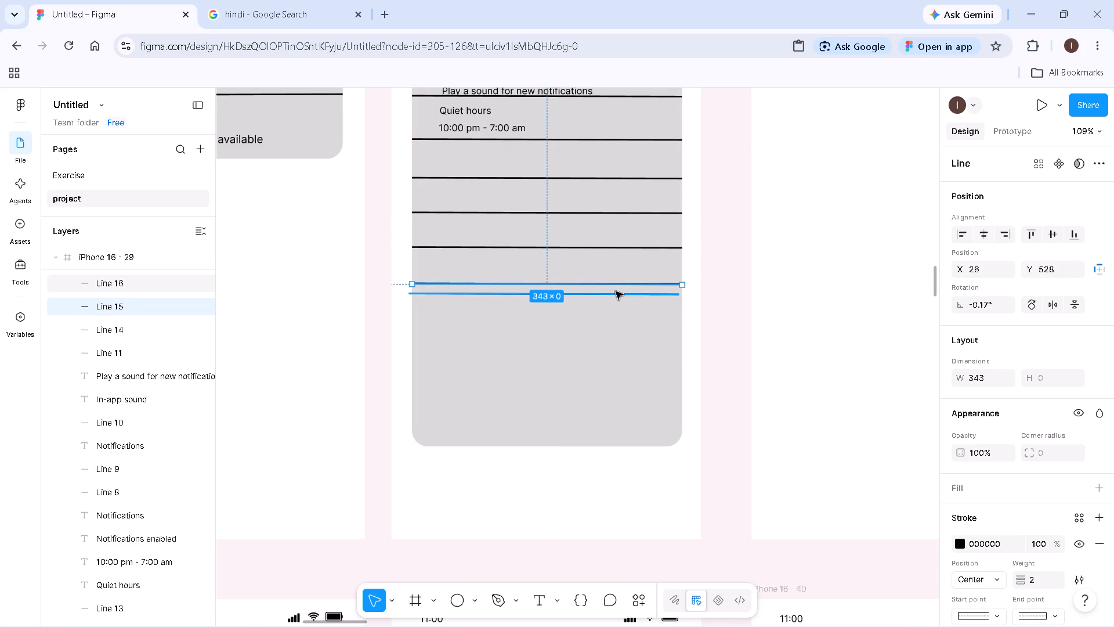
left_click_drag(616, 291, 615, 308)
left_click(615, 308)
left_click_drag(612, 286, 612, 293)
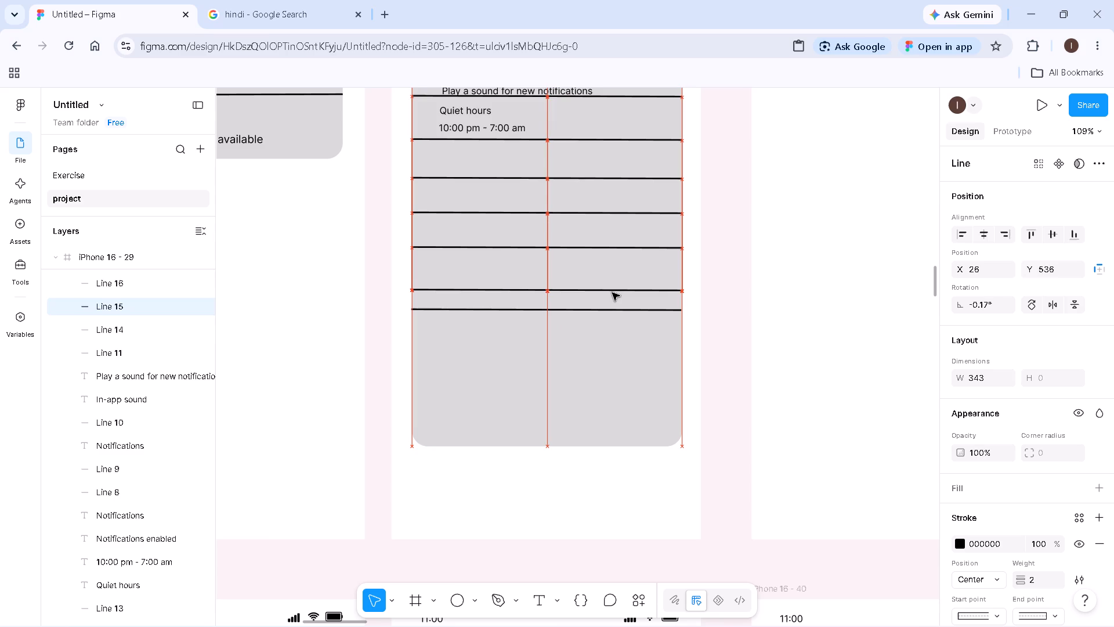
left_click_drag(612, 293, 612, 291)
left_click(612, 291)
left_click_drag(616, 311, 614, 325)
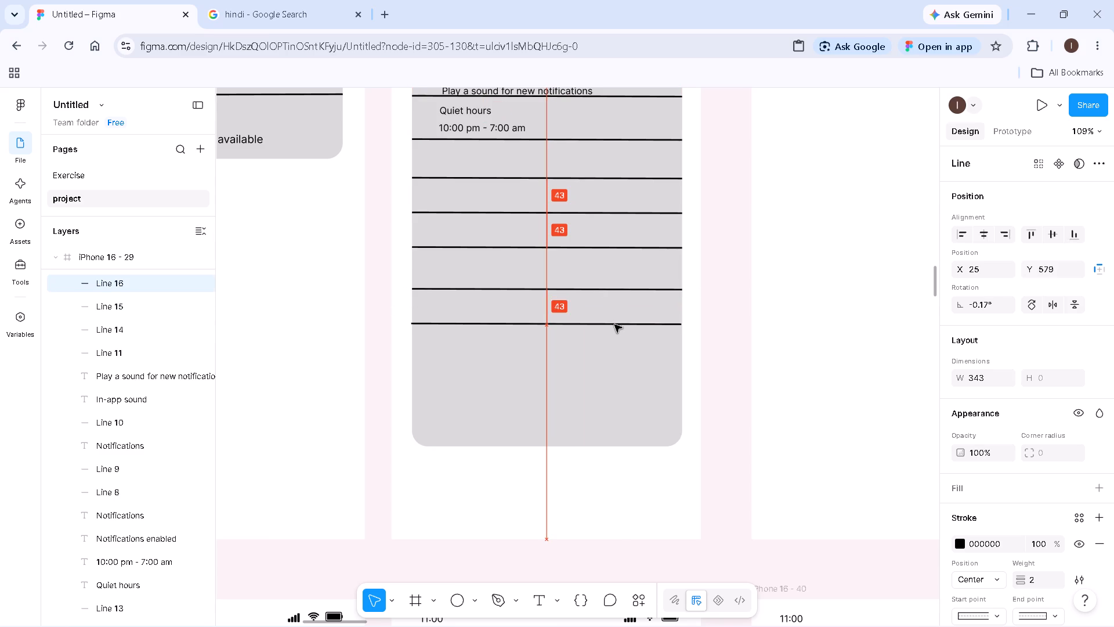
left_click_drag(614, 325, 616, 325)
left_click_drag(616, 325, 617, 325)
left_click(720, 338)
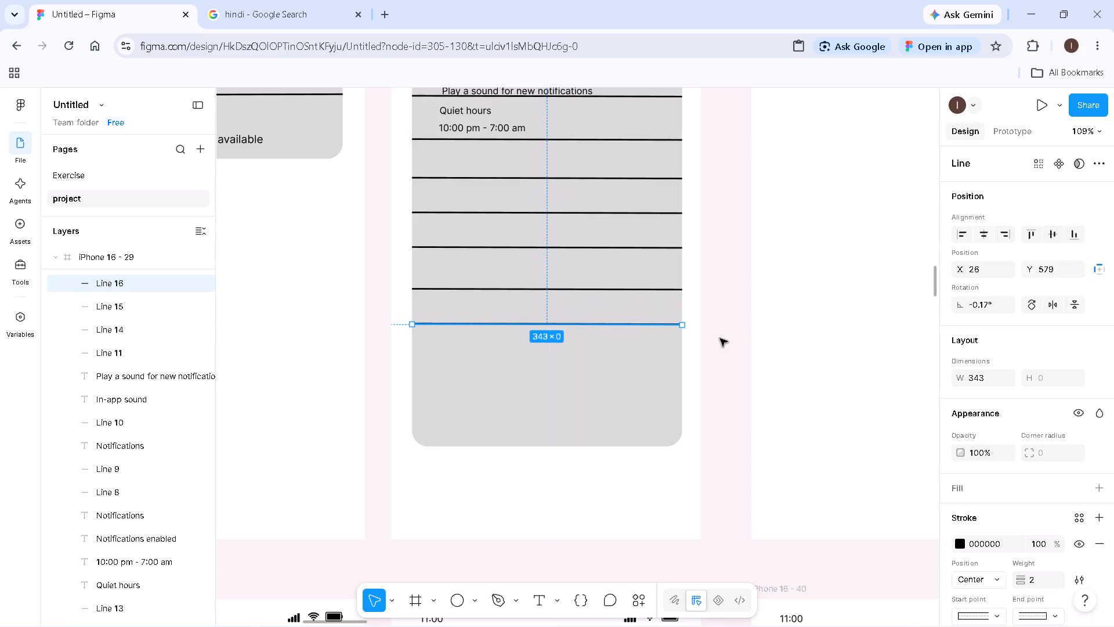
Paste another divider into the grey card and place it below the lowest one at about X 26, Y 628.
right_click(567, 382)
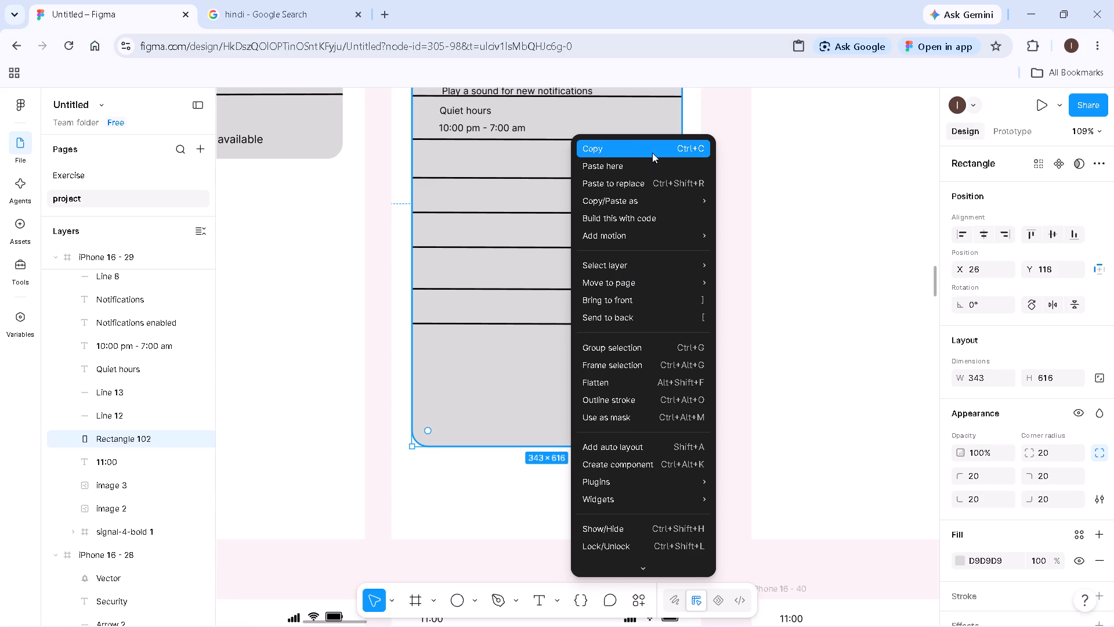
left_click(636, 171)
left_click_drag(661, 377, 588, 352)
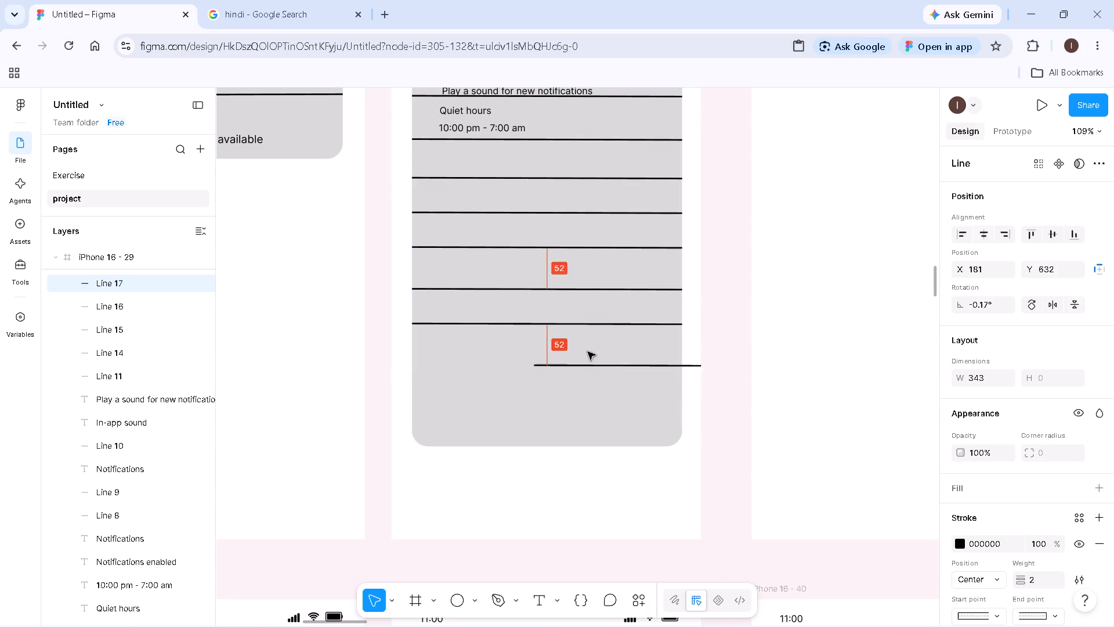
left_click_drag(588, 352, 509, 362)
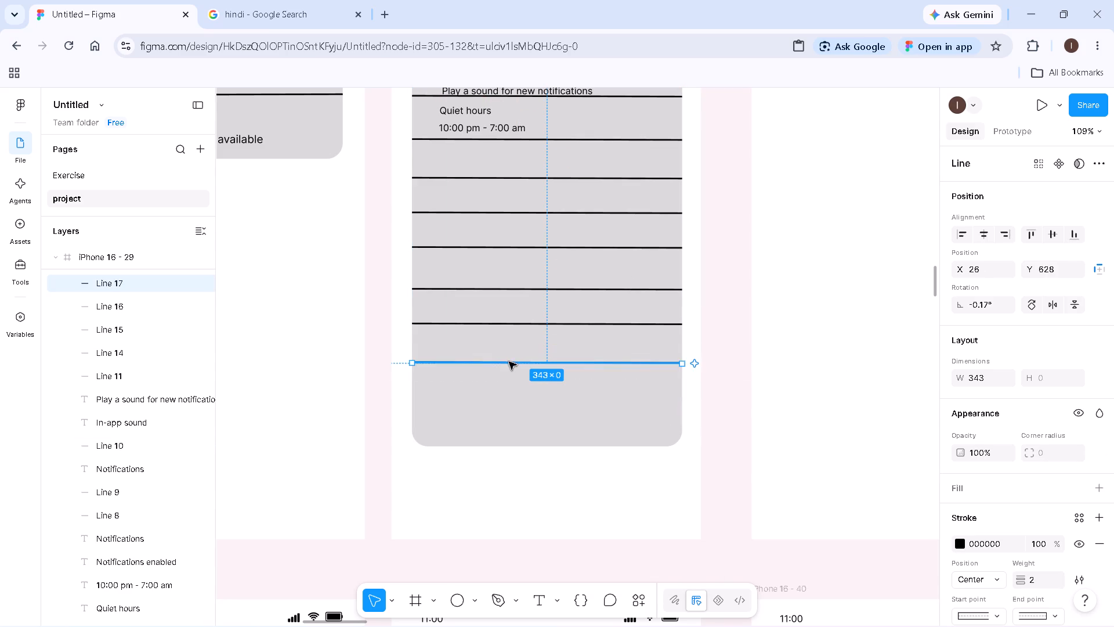
left_click(726, 421)
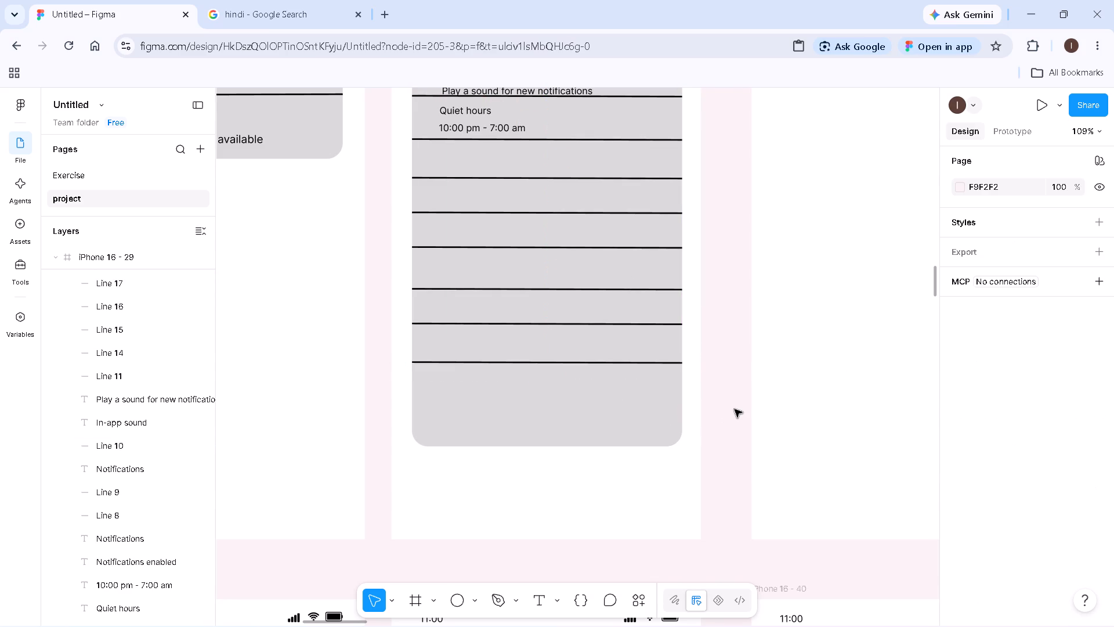
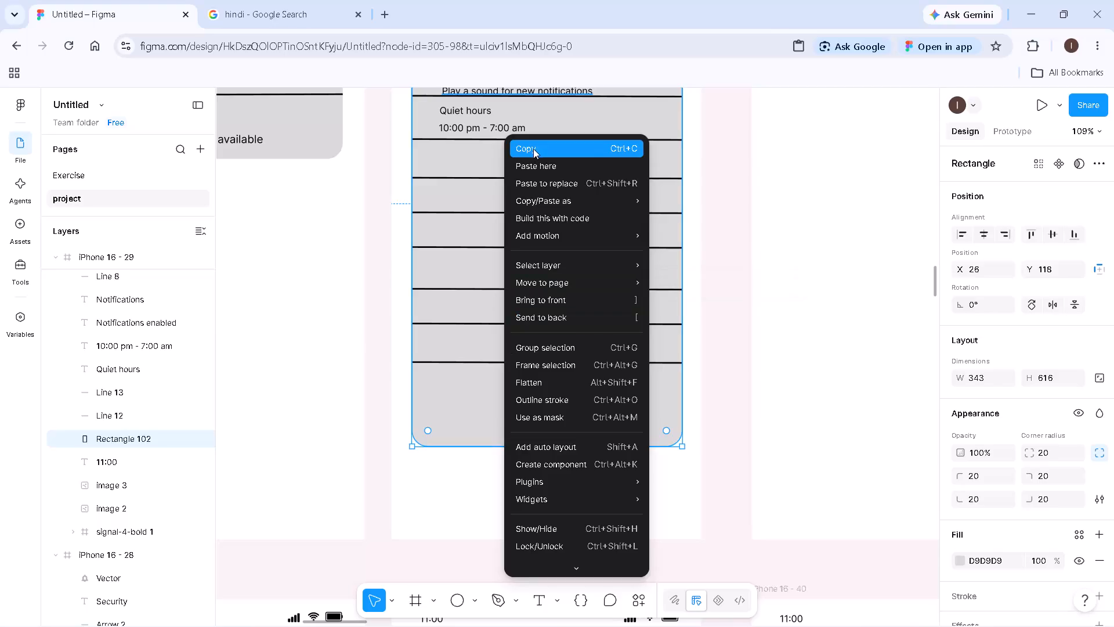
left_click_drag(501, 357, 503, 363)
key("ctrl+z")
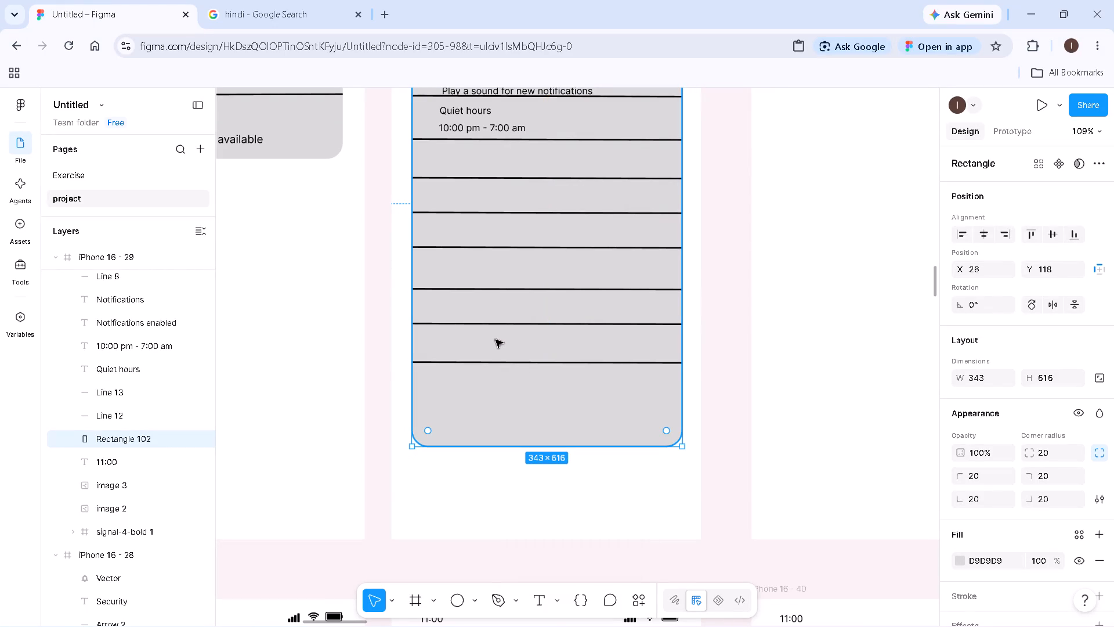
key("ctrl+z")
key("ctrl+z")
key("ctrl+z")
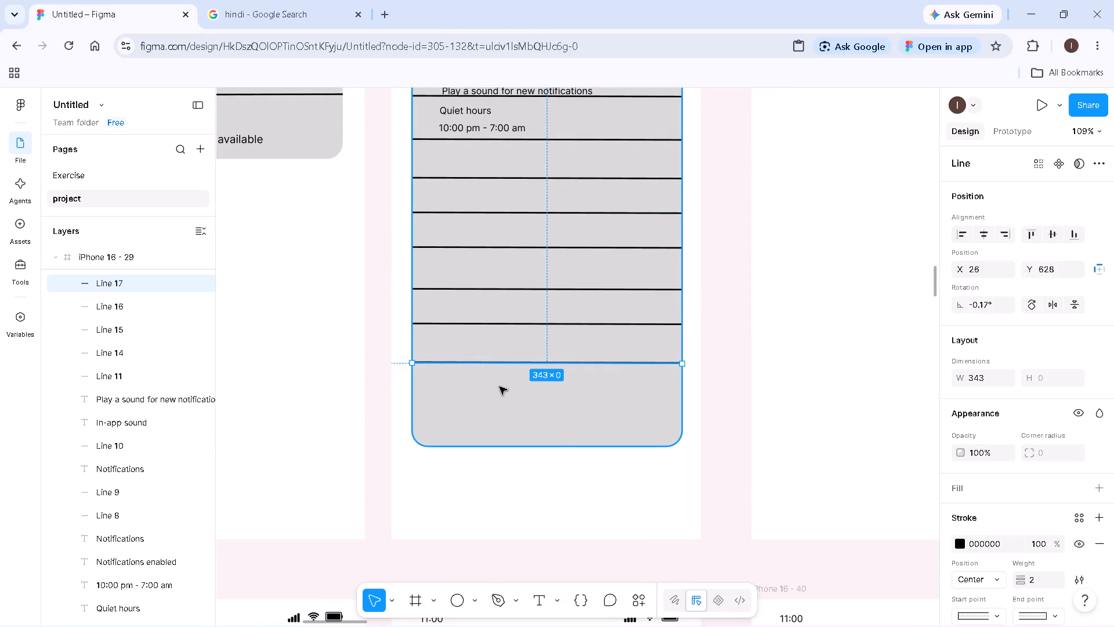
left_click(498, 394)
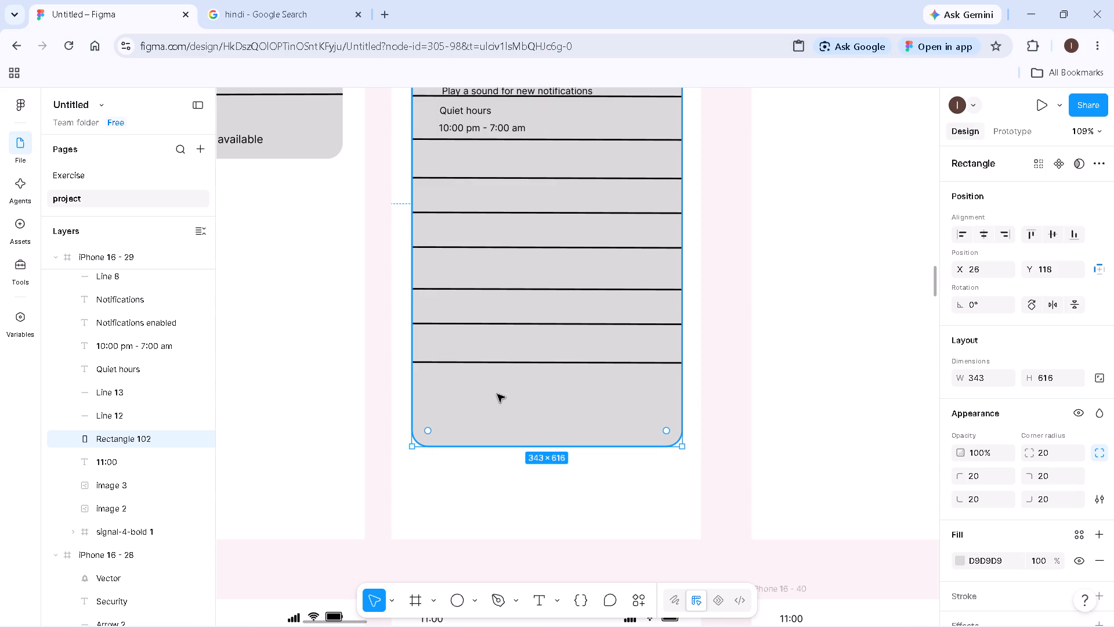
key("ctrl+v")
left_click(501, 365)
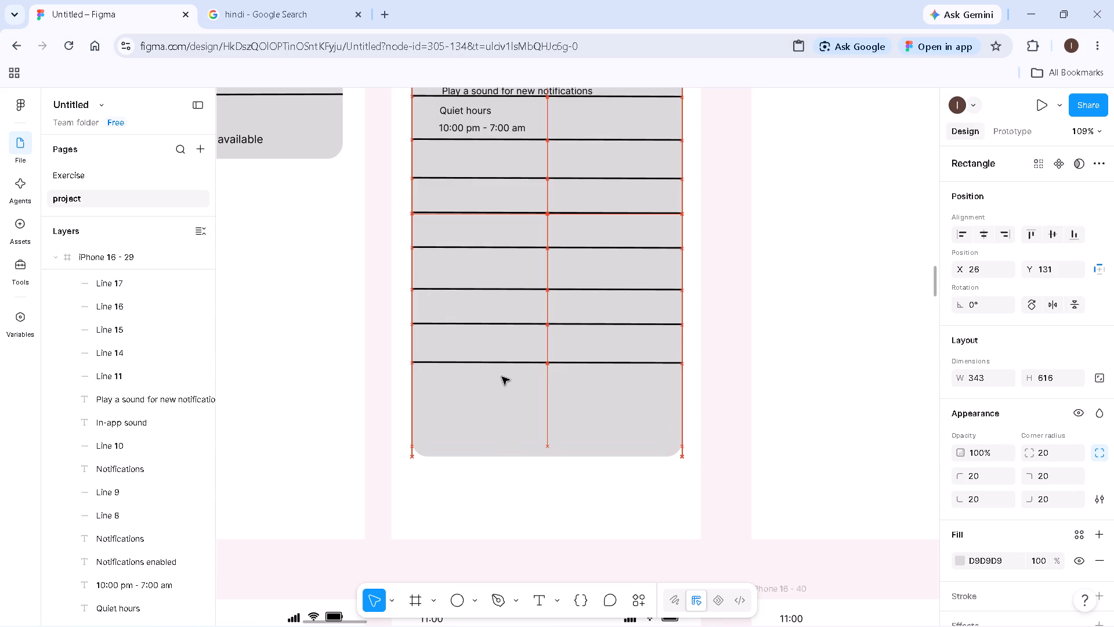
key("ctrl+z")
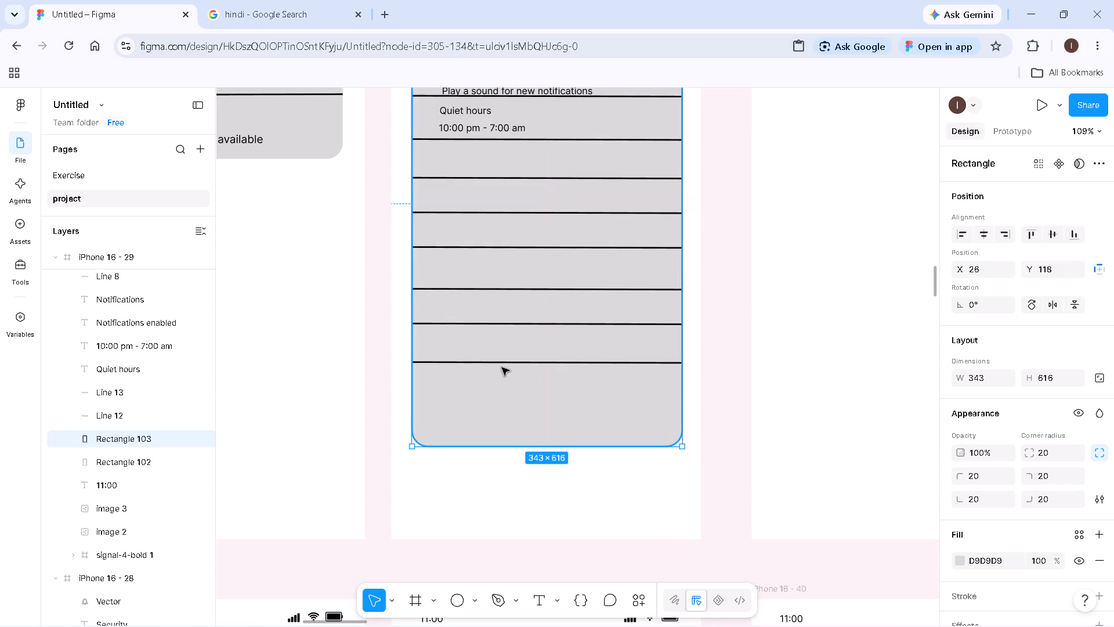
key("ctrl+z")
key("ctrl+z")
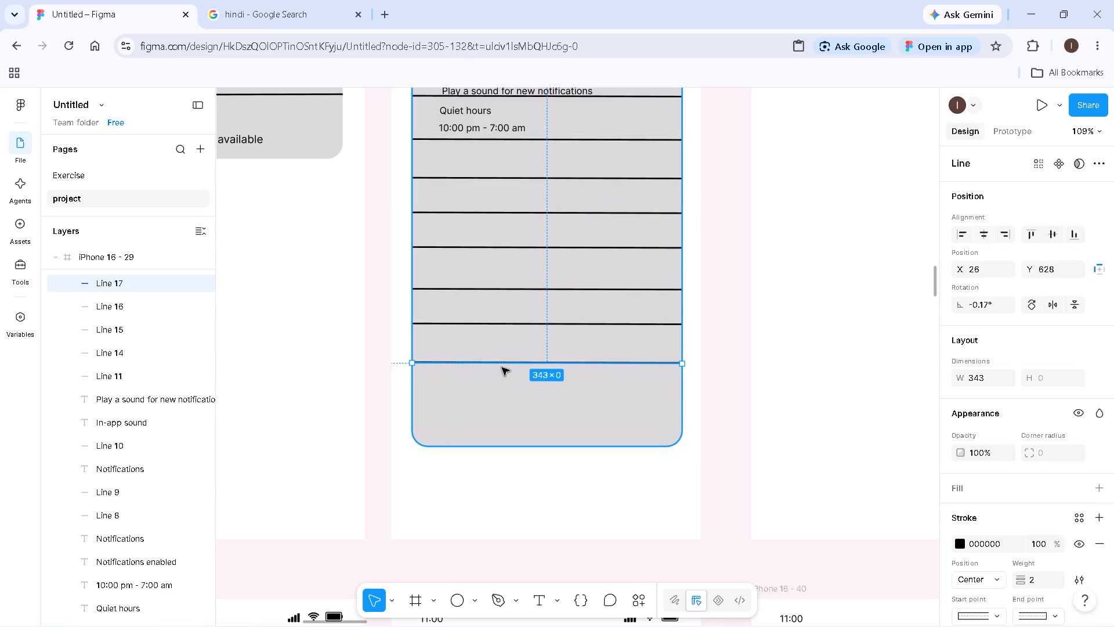
Reposition the lowest divider in line with the grey card's edges at about X 26, Y 623.
key("ctrl+z")
left_click_drag(602, 380, 450, 361)
left_click(457, 372)
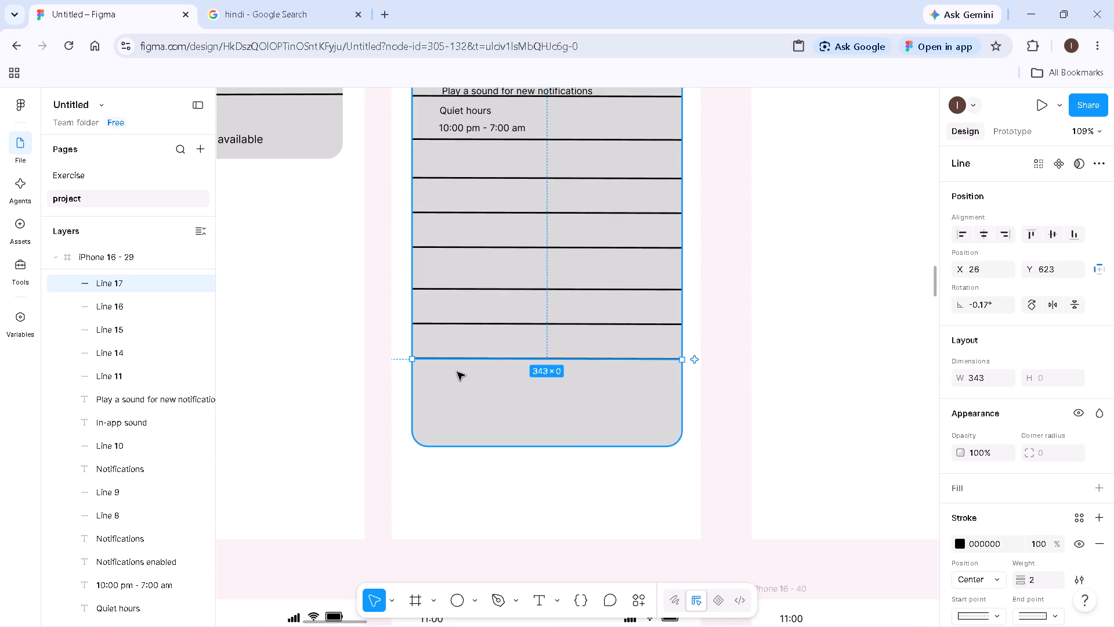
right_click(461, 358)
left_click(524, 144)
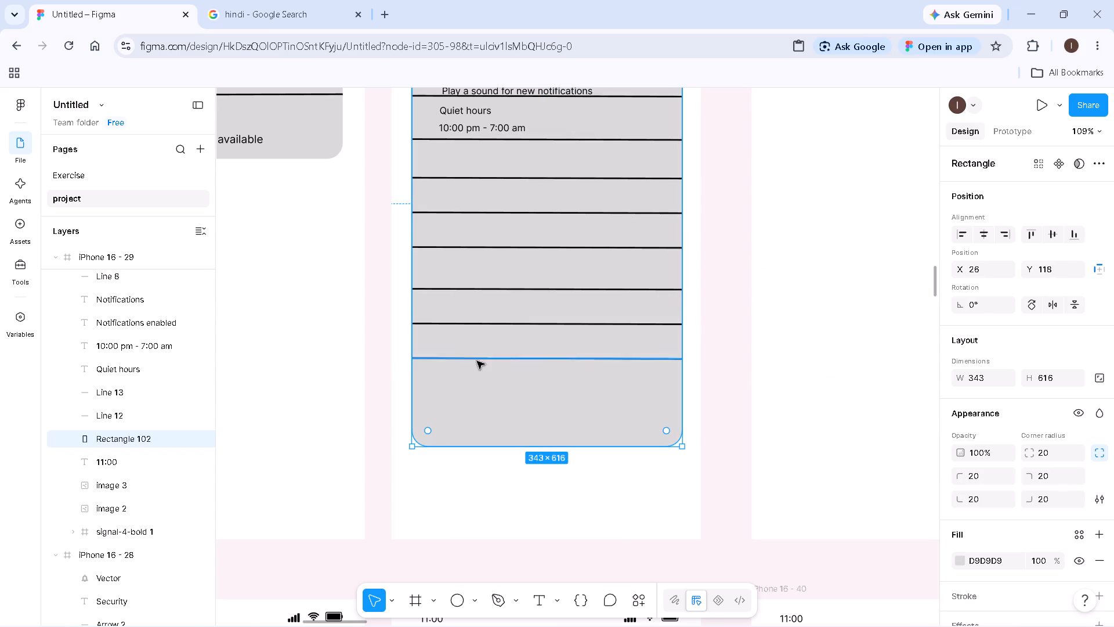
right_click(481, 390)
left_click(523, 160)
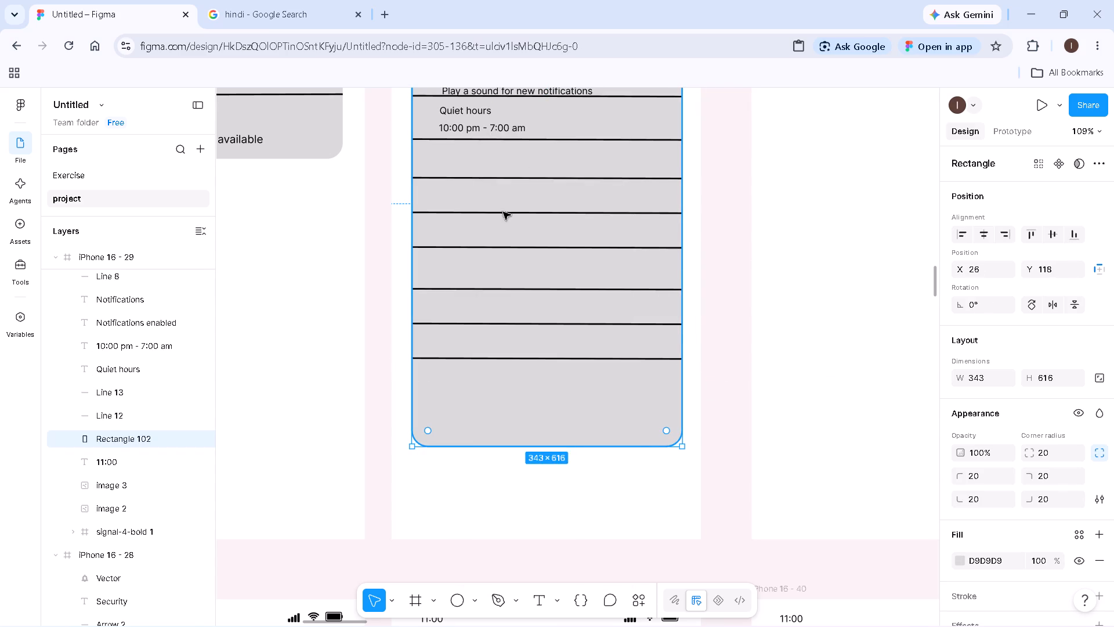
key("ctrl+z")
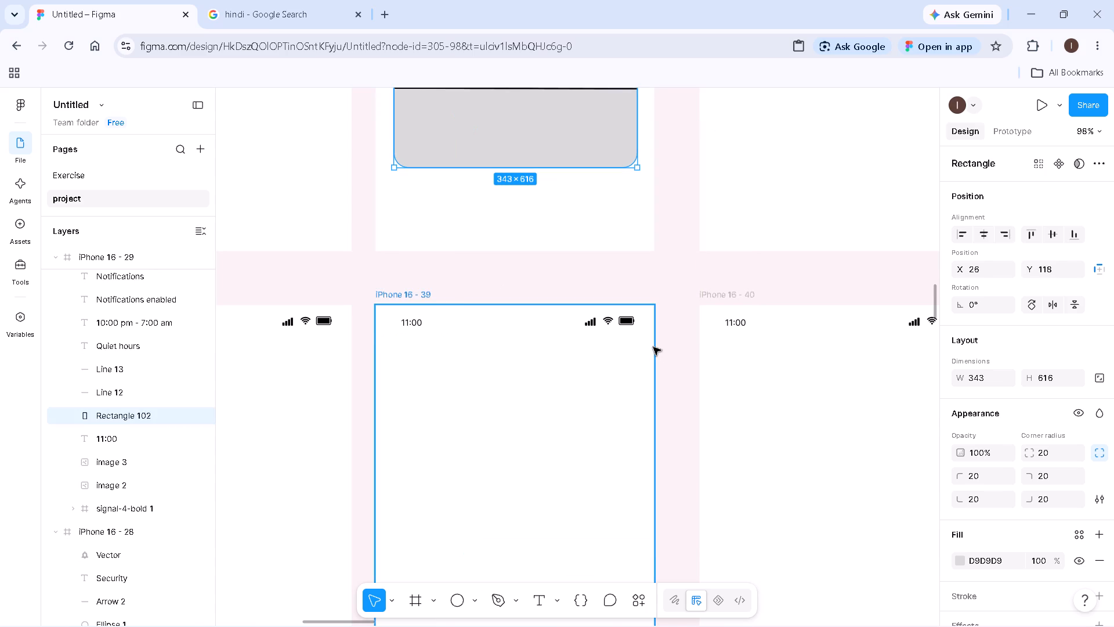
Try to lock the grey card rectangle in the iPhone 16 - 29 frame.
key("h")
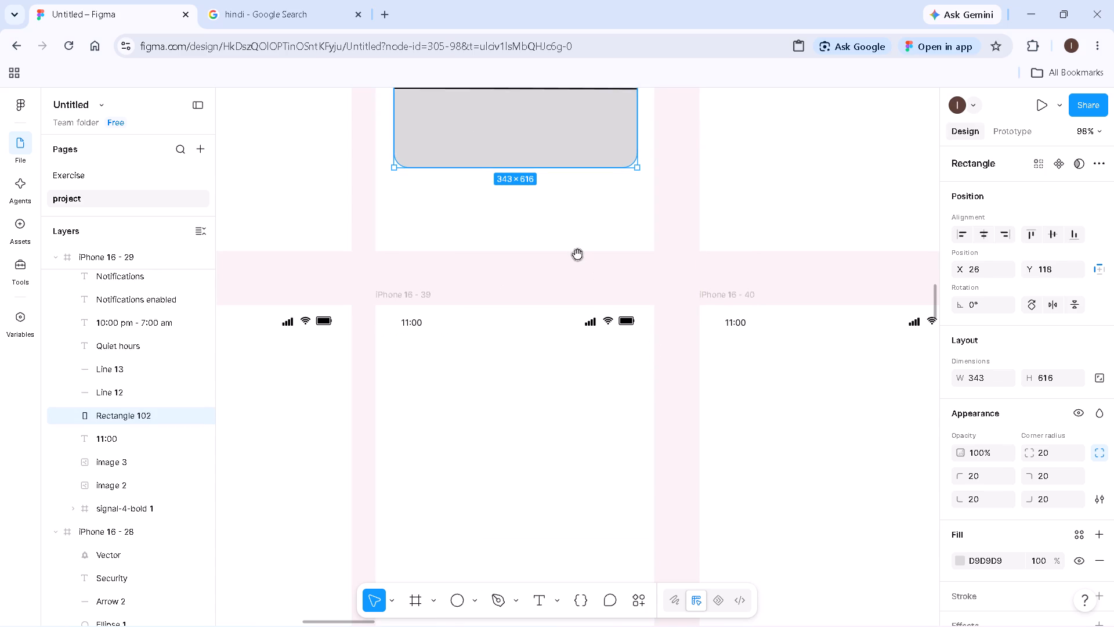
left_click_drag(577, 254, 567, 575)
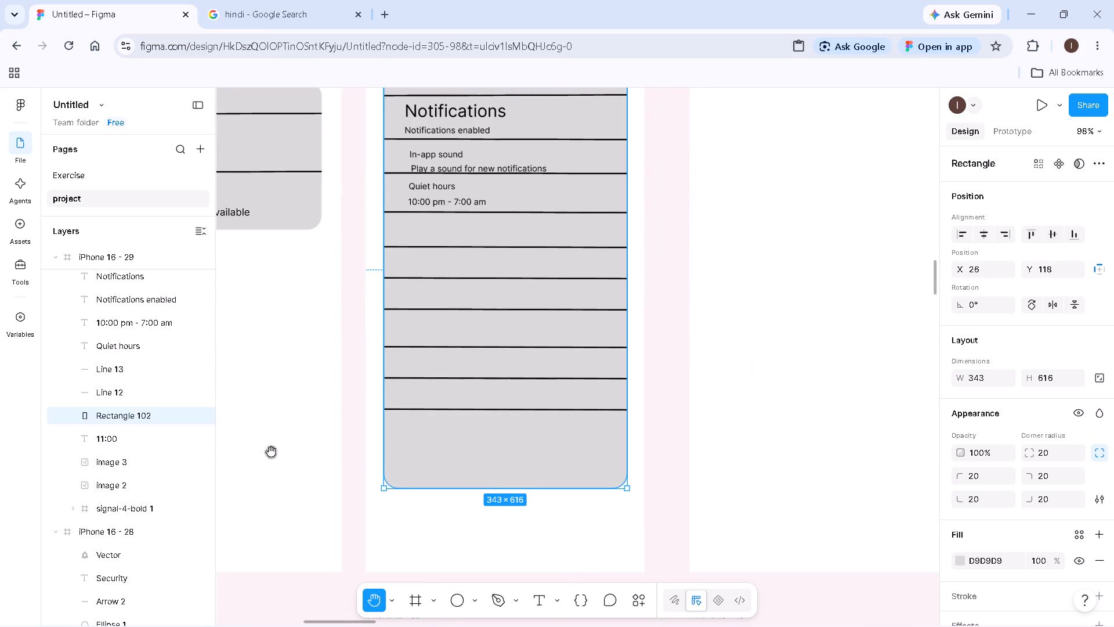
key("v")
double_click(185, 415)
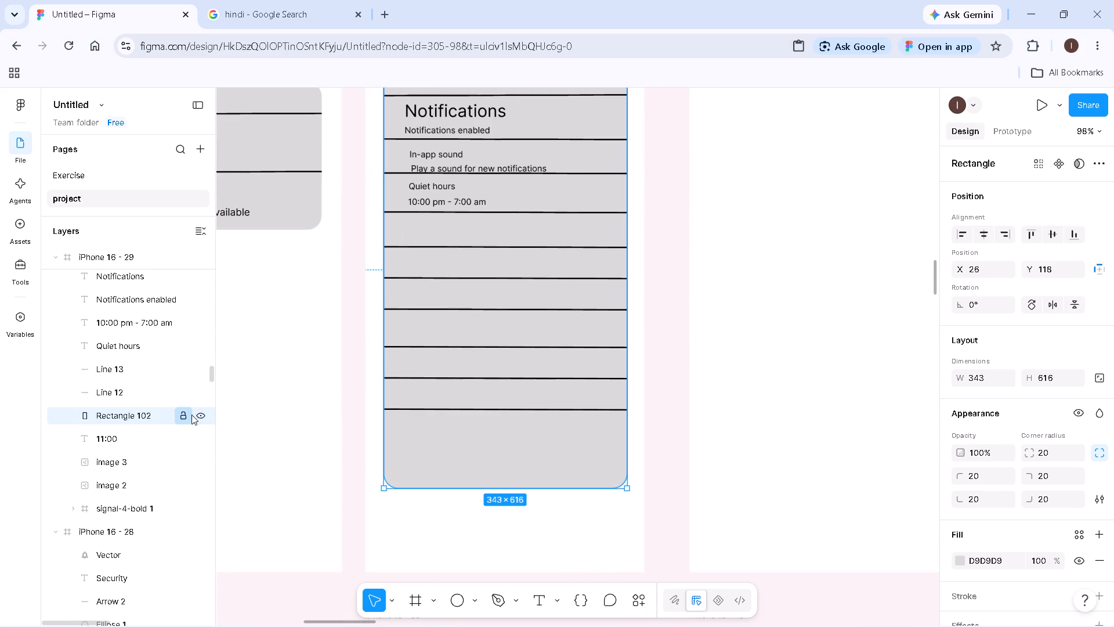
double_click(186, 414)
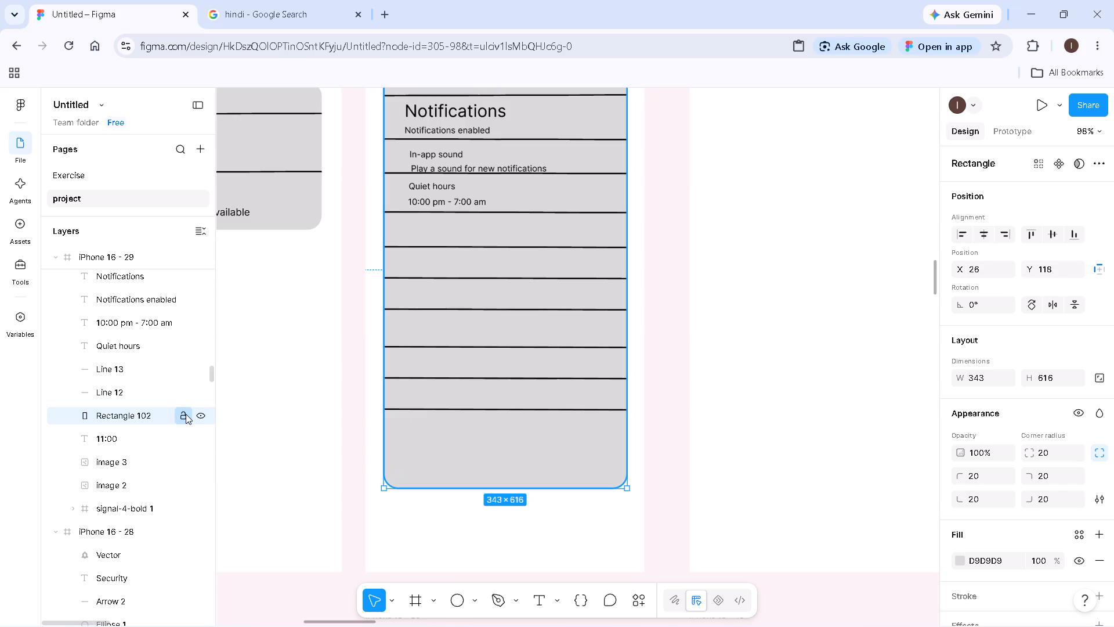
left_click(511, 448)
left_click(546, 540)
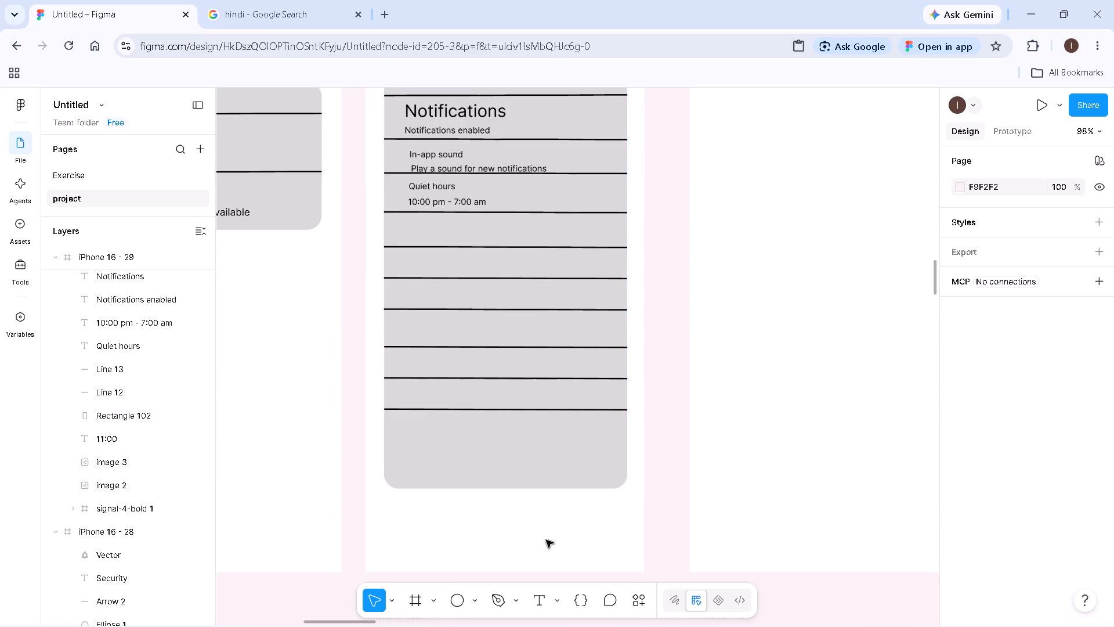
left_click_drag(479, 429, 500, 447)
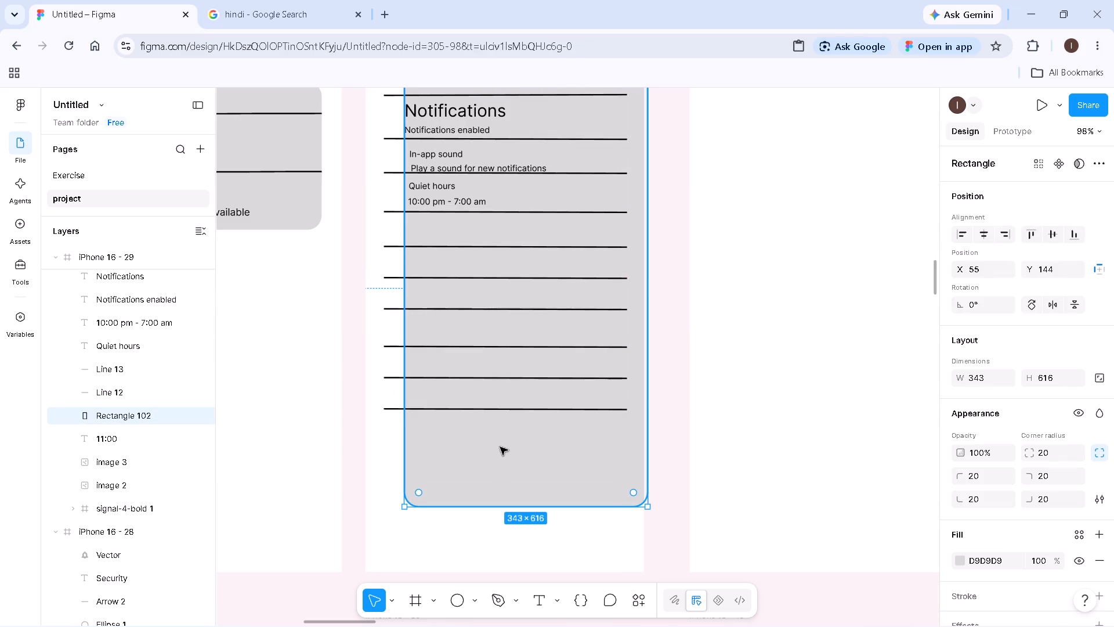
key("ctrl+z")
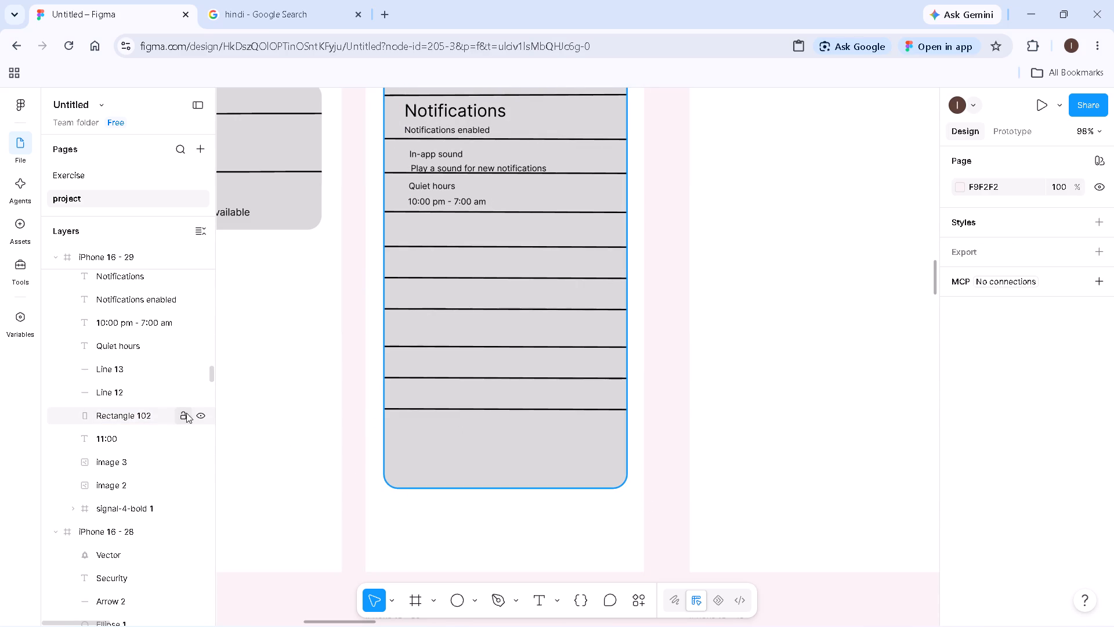
Lock the grey card's Rectangle 102 layer and check that it can no longer be moved.
left_click(125, 417)
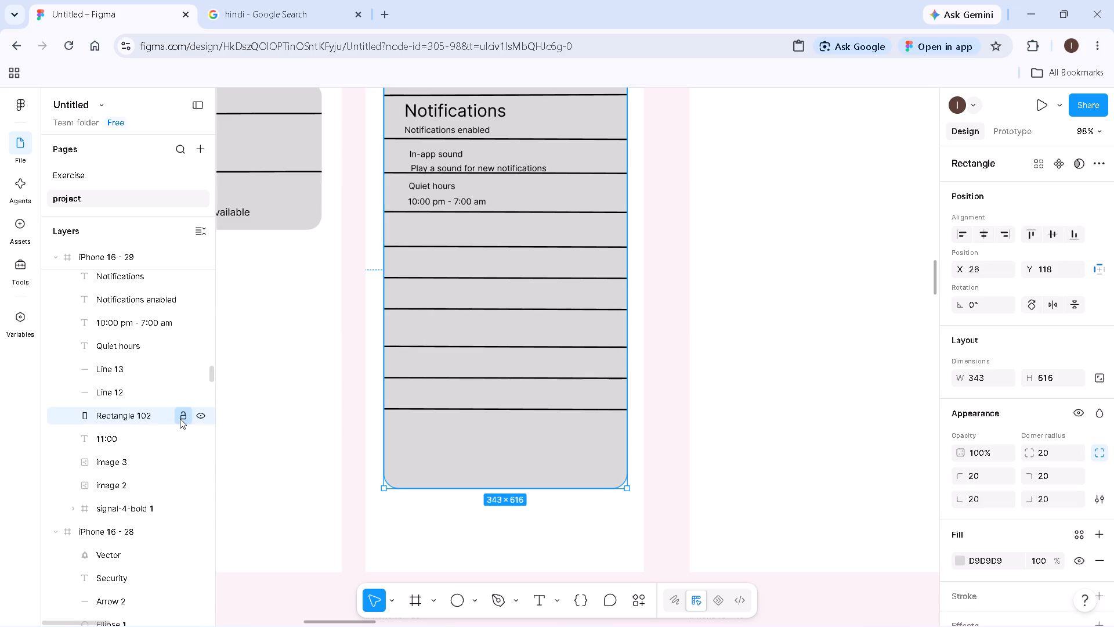
left_click(174, 417)
left_click(183, 415)
left_click(453, 556)
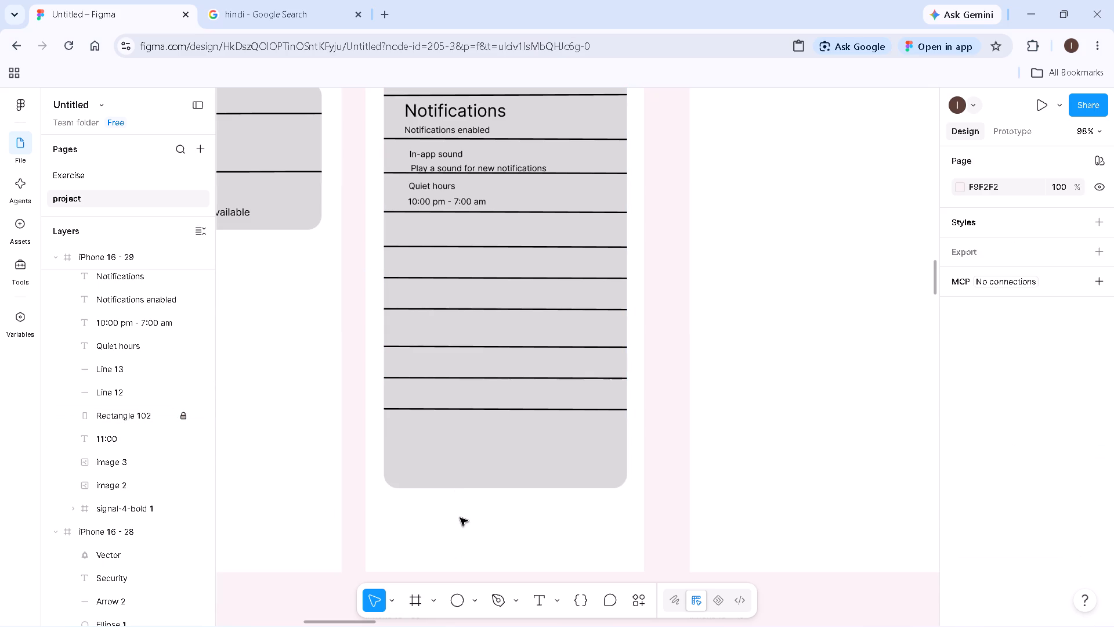
left_click_drag(455, 486, 446, 481)
left_click_drag(453, 463, 425, 474)
Copy the lowest divider, paste it into the grey card, and align it with the card's edges about 43 below the original.
left_click(449, 411)
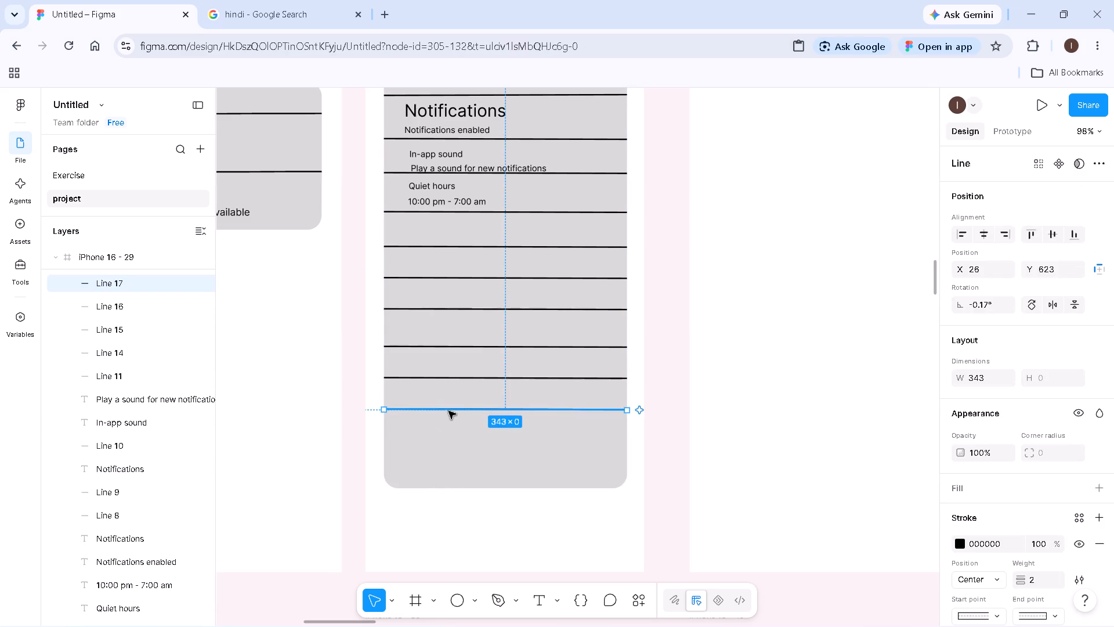
right_click(449, 411)
left_click(513, 152)
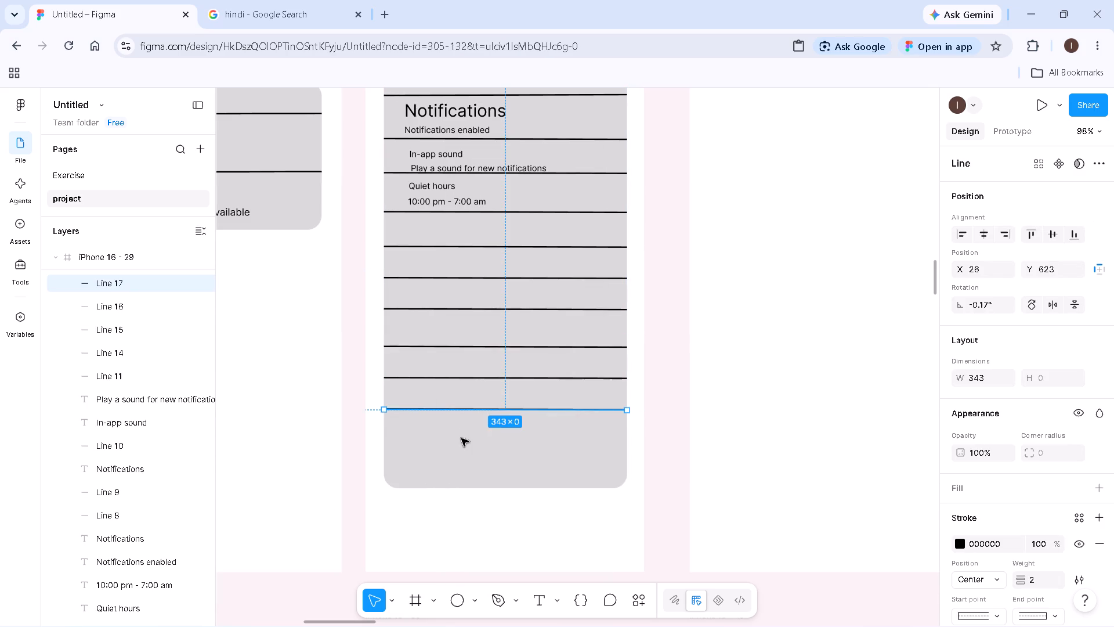
double_click(457, 445)
right_click(457, 445)
left_click(484, 172)
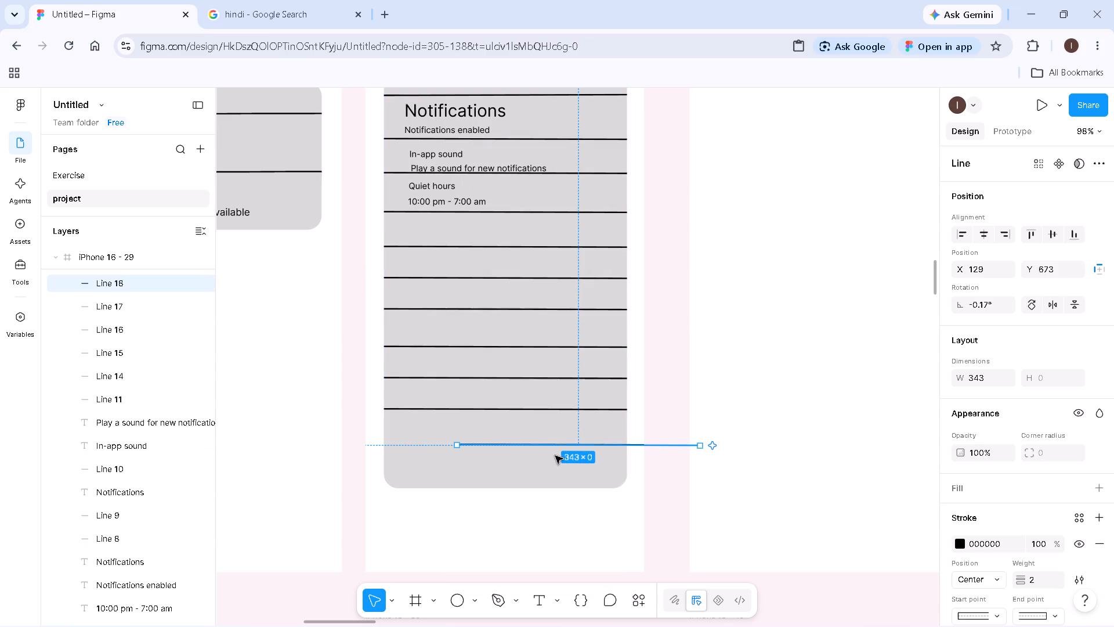
left_click_drag(547, 442, 472, 438)
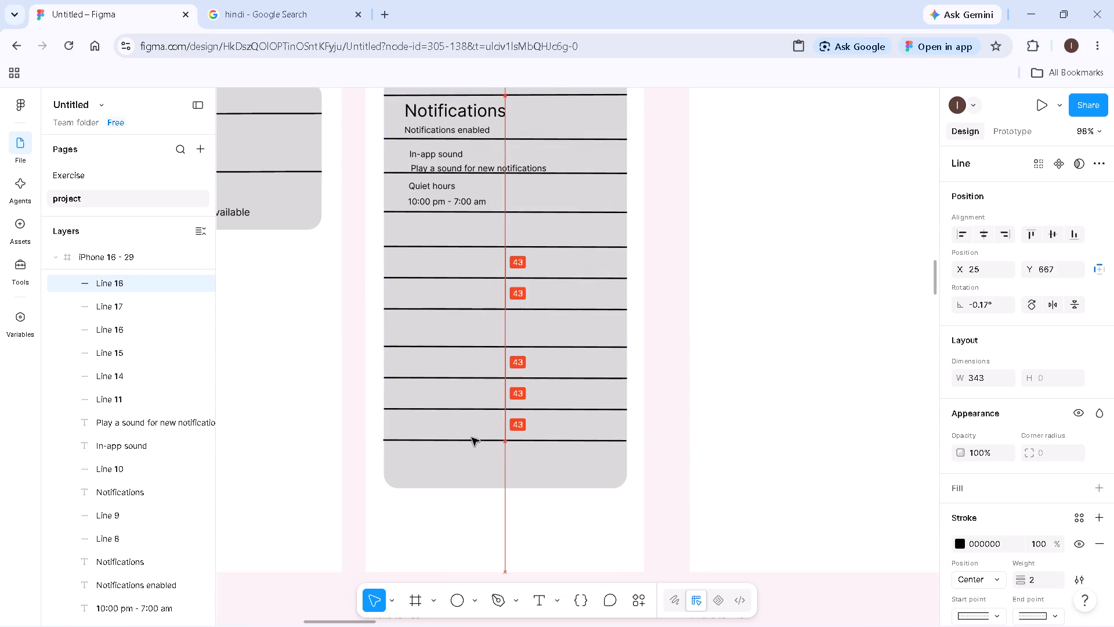
left_click_drag(472, 438, 474, 433)
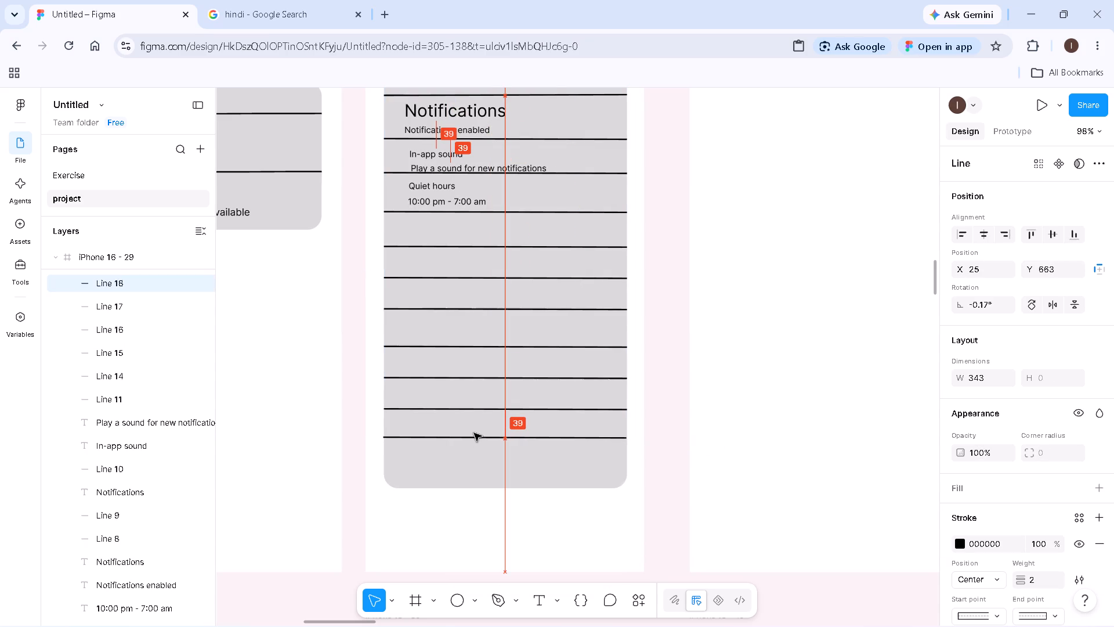
left_click_drag(474, 433, 473, 437)
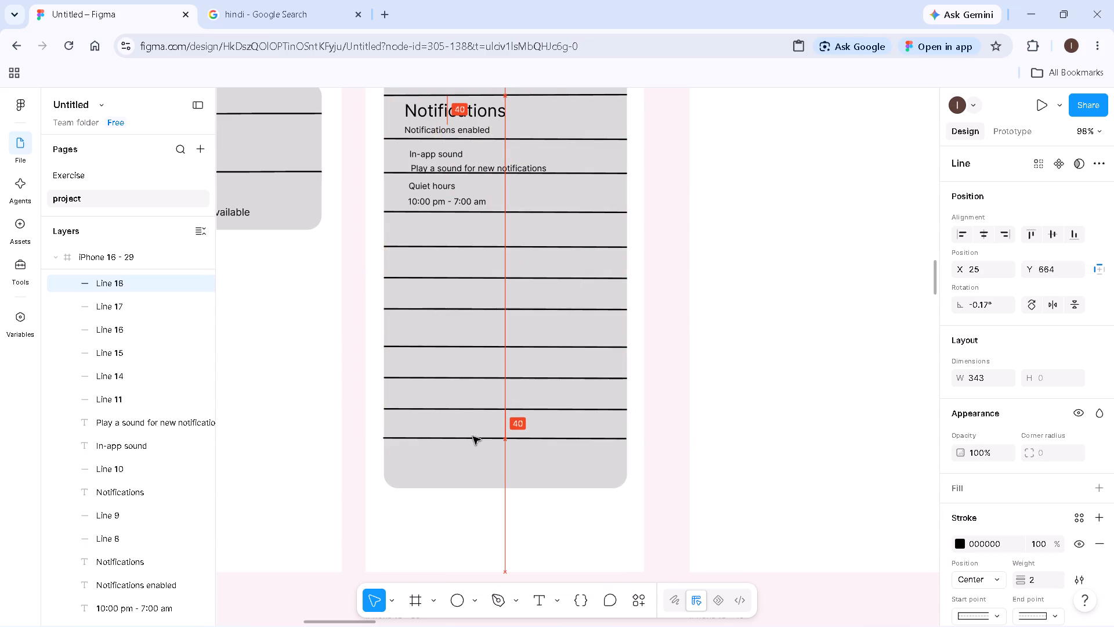
left_click_drag(473, 437, 473, 438)
left_click(519, 344)
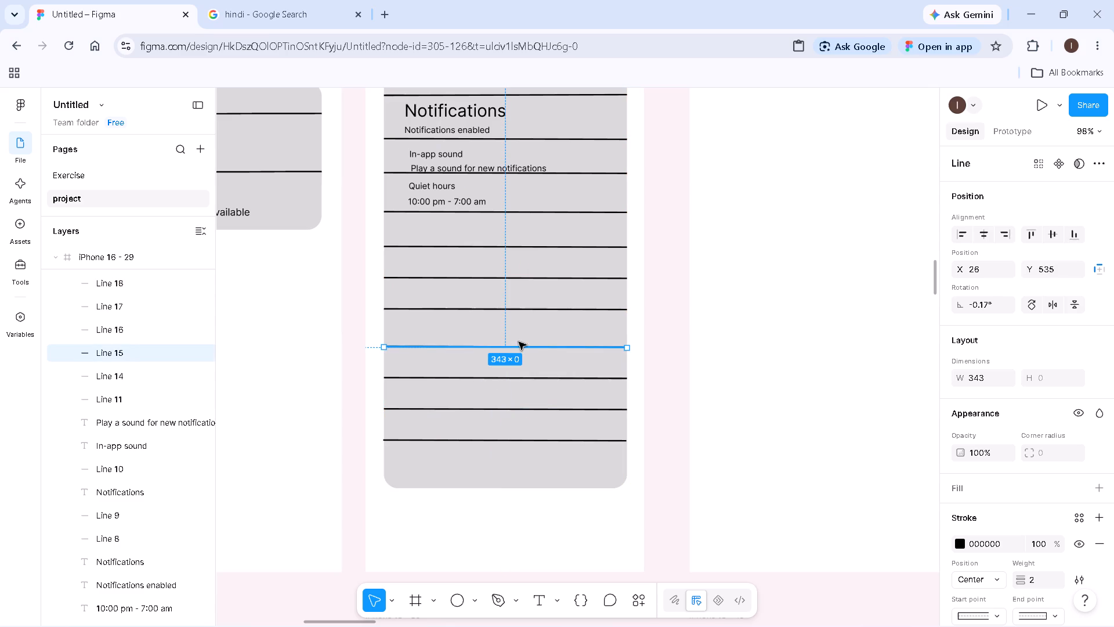
left_click(666, 351)
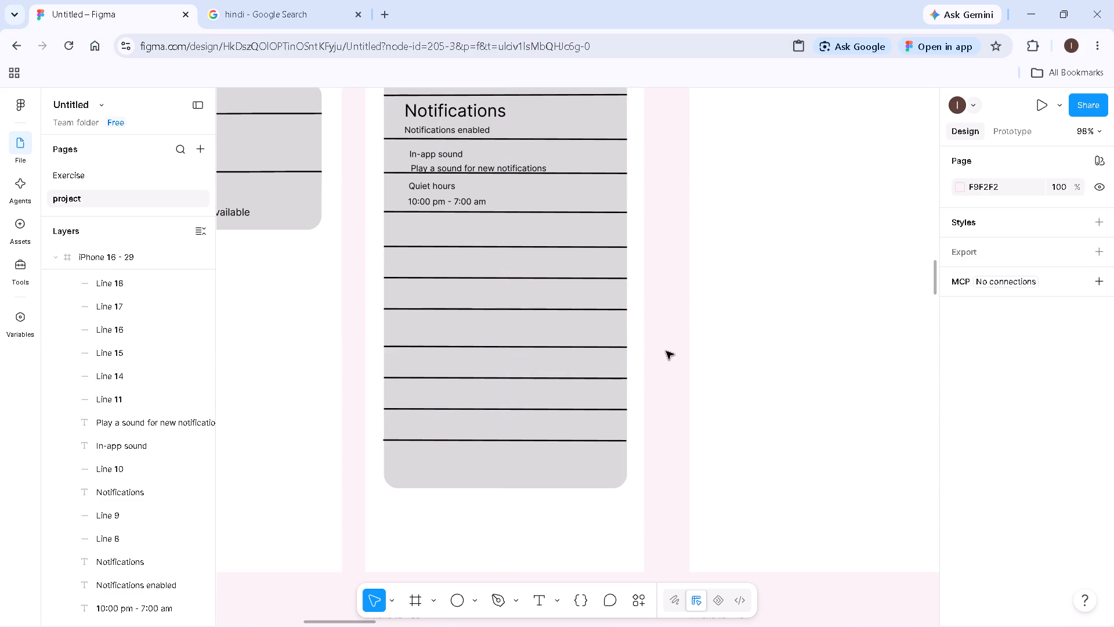
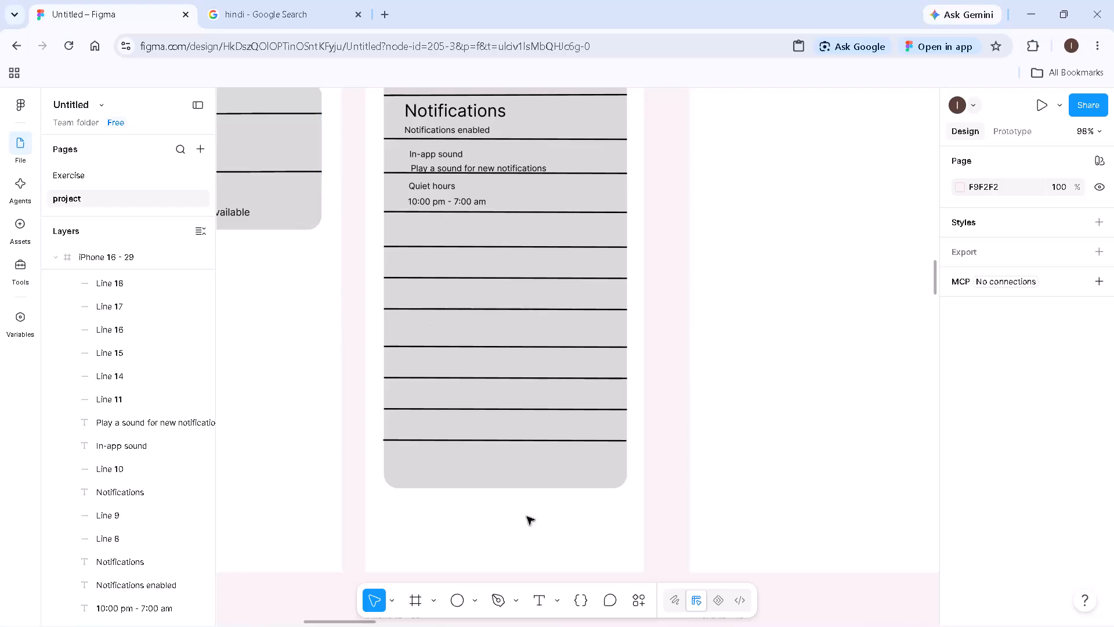
Unlock the grey card's Rectangle 102 layer in the iPhone 16 - 29 frame.
left_click(428, 229)
scroll(154, 438, "down", 1, "ctrl")
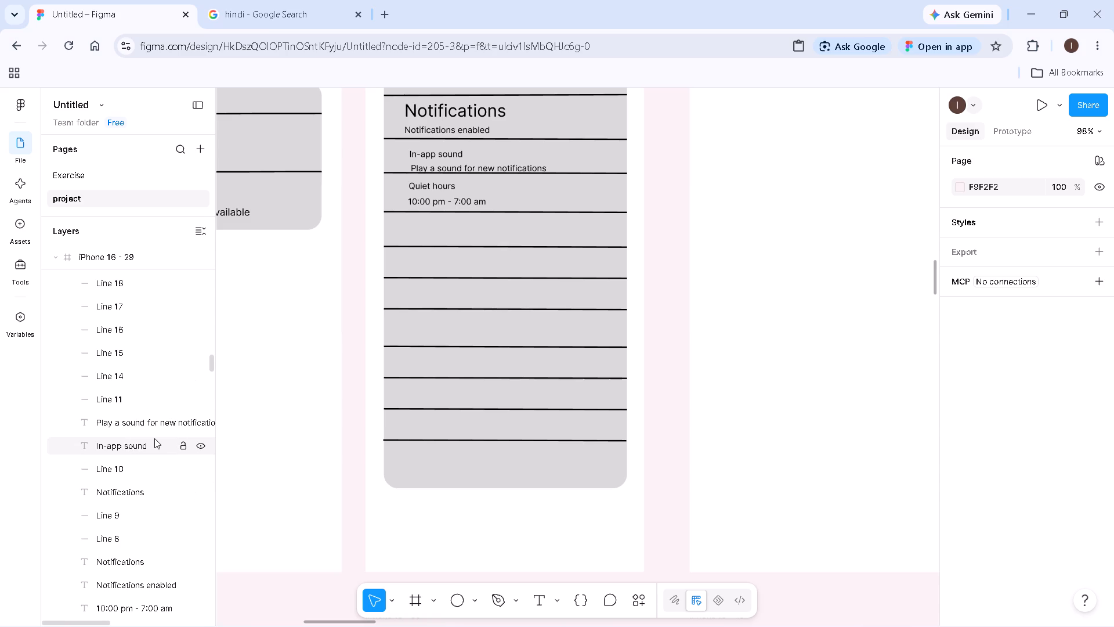
scroll(154, 438, "up", 2)
scroll(155, 429, "down", 5)
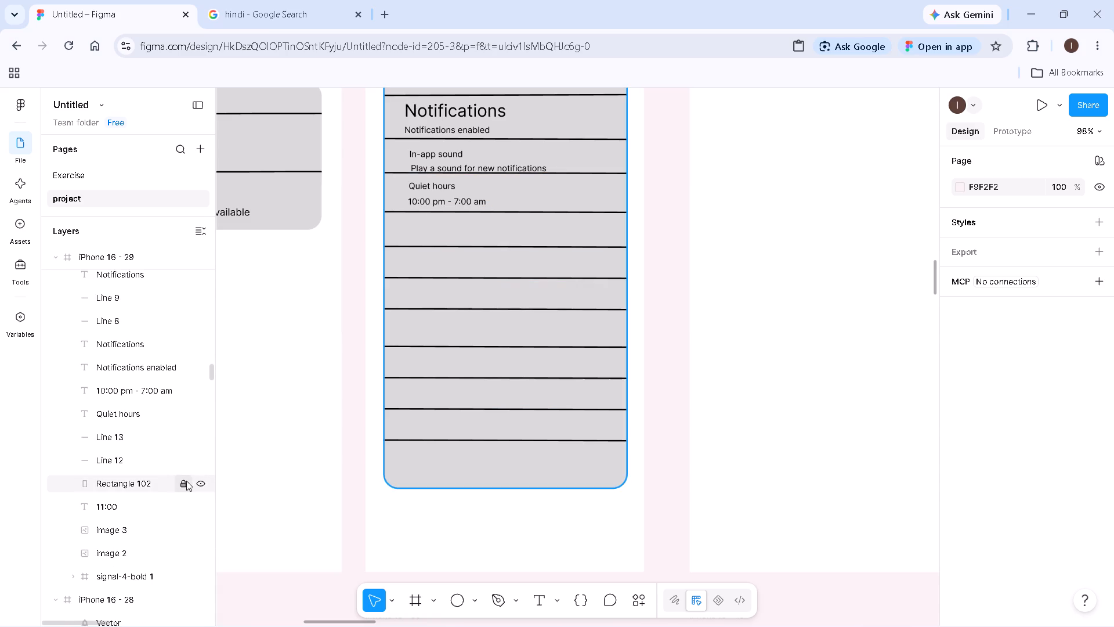
double_click(185, 481)
double_click(181, 482)
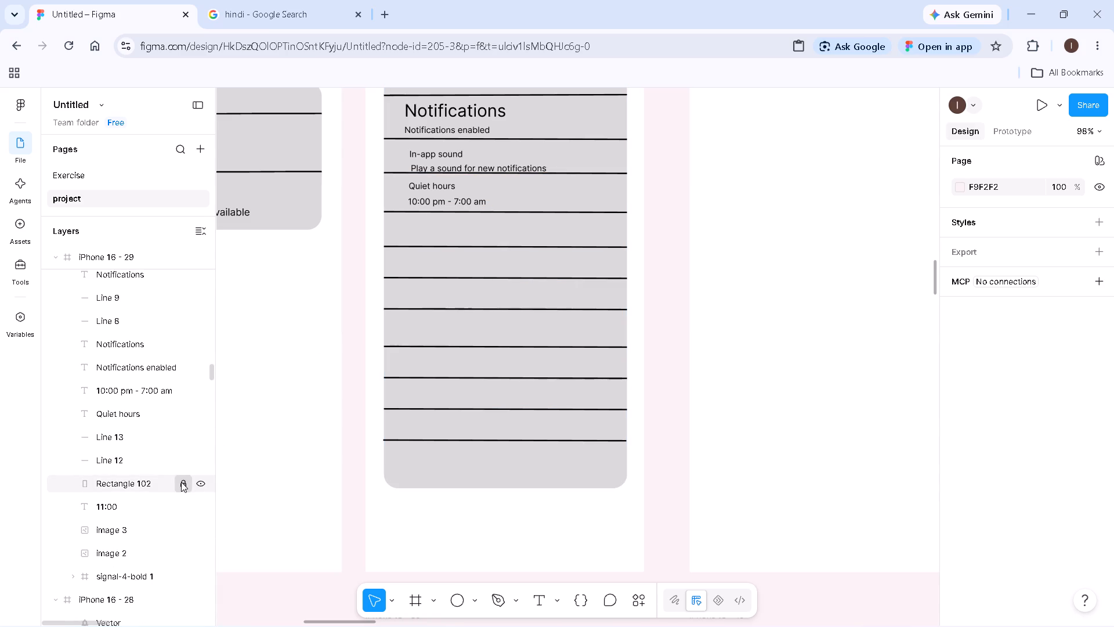
double_click(185, 482)
left_click(185, 482)
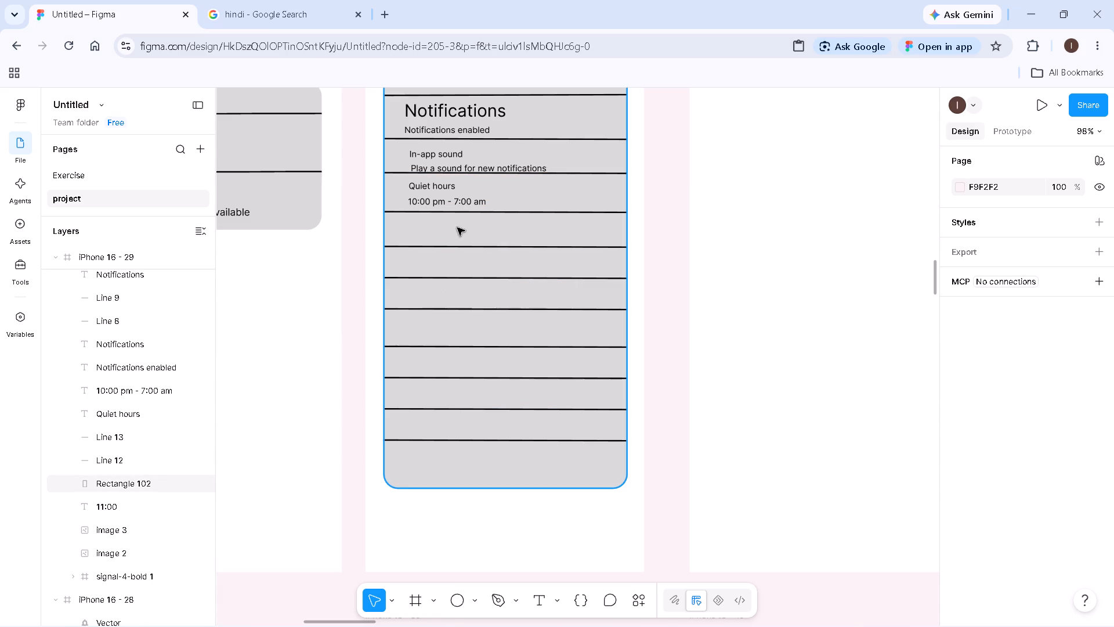
Add the text "Notifications types" in the empty row below the Quiet hours row of the grey card.
left_click(440, 223)
key("t")
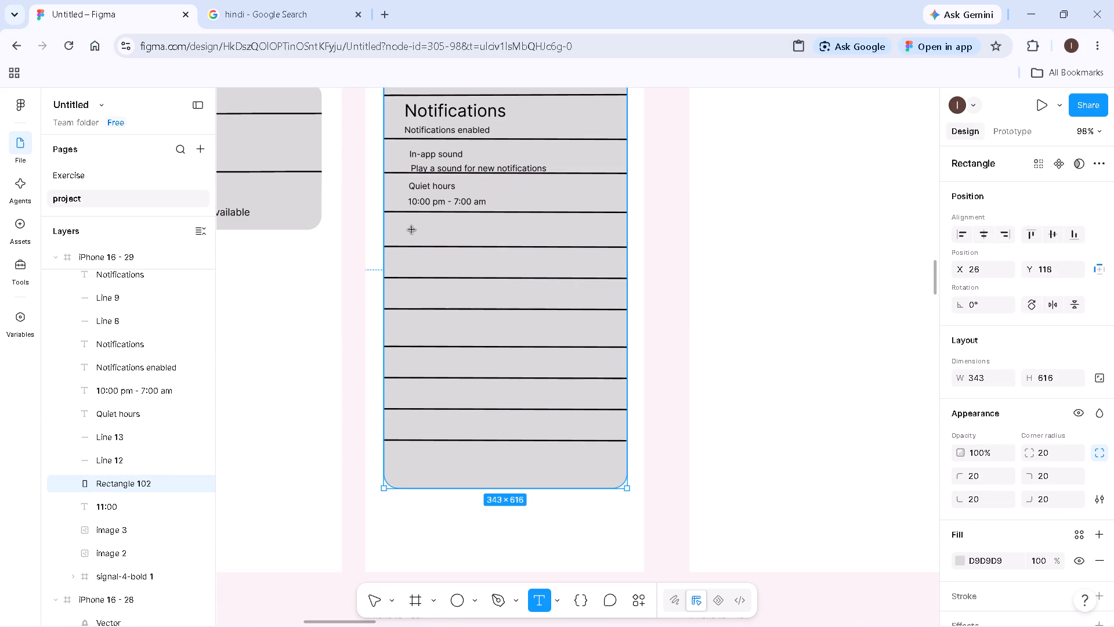
triple_click(412, 229)
key("t")
triple_click(418, 228)
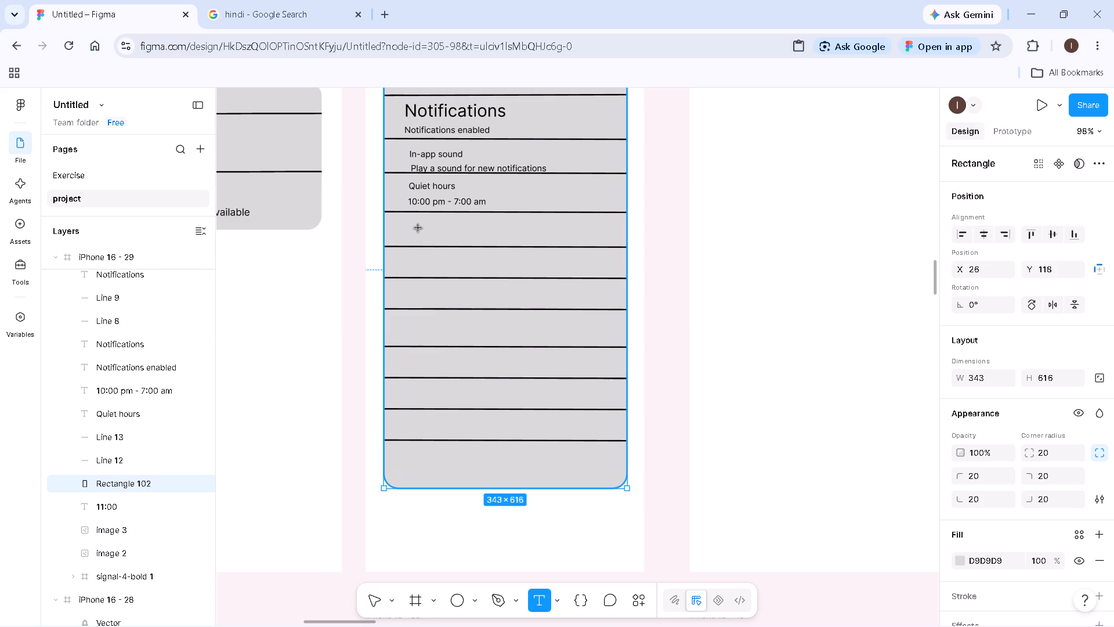
key("t")
left_click(422, 228)
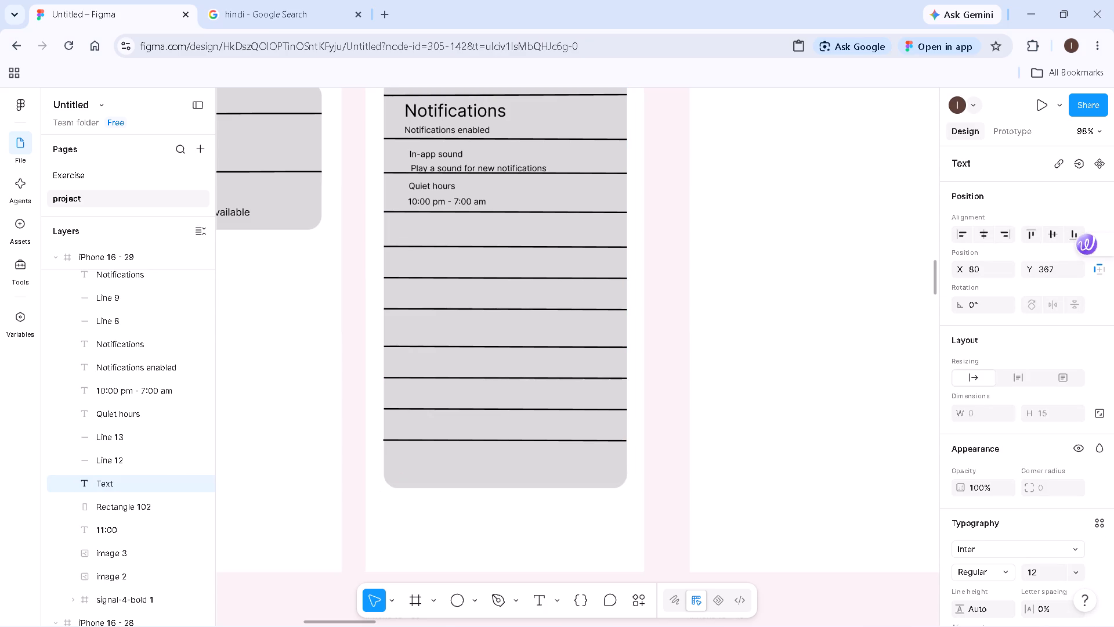
type("Notifications")
key("space")
type("types")
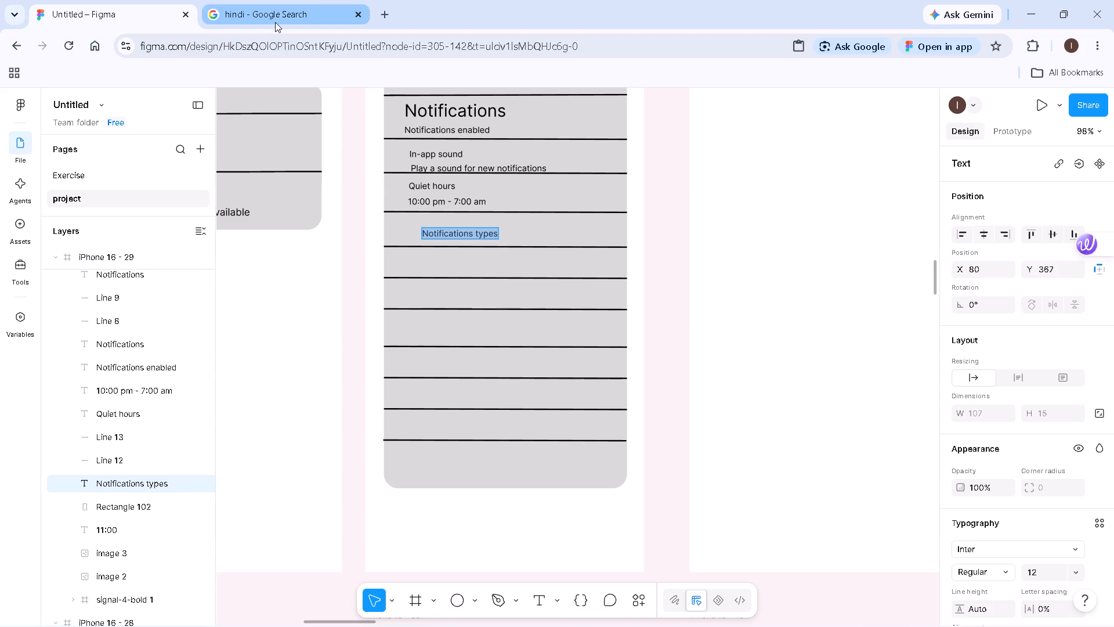
key("ctrl+a")
key("ctrl+a")
key("ctrl+a")
key("ctrl+a")
key("ctrl+a")
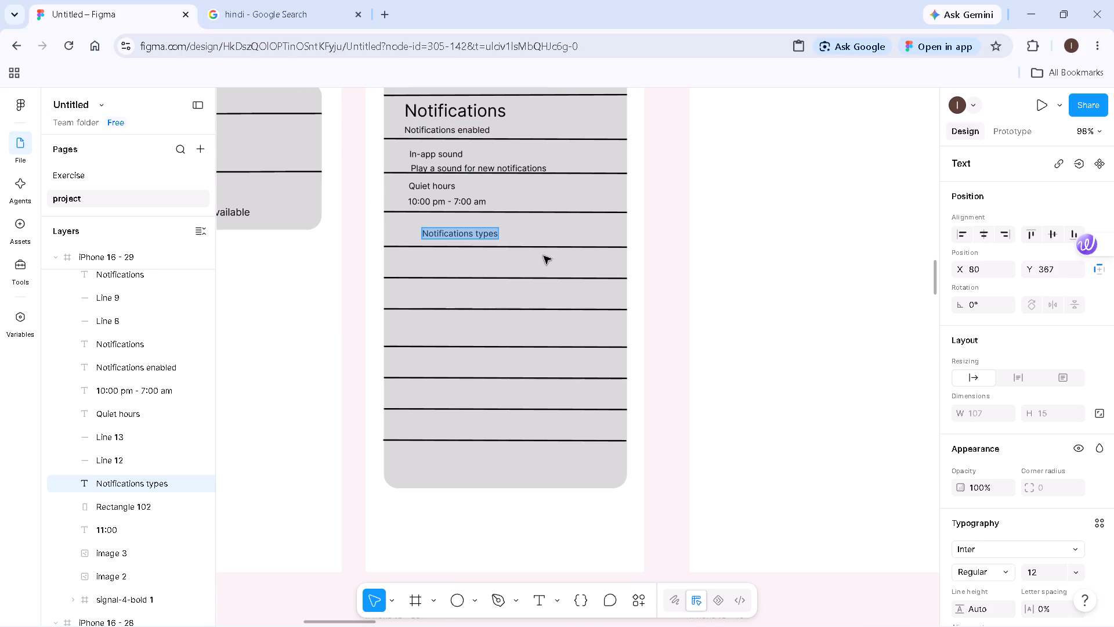
left_click(686, 270)
left_click_drag(678, 271, 672, 273)
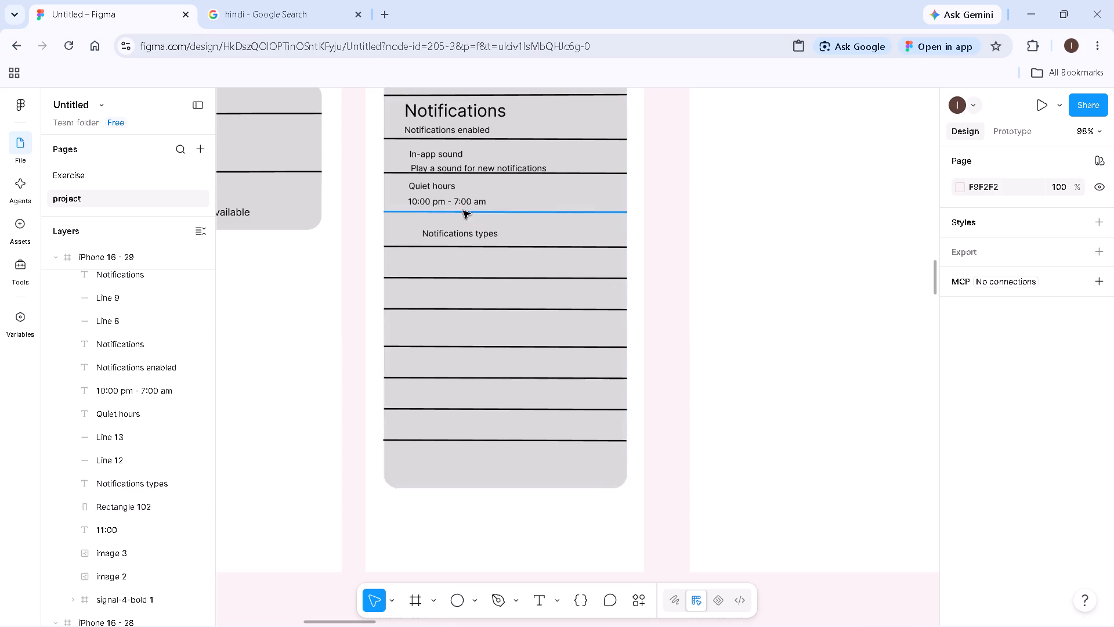
Move the "Notifications types" title to the top of its row, left-aligned with the "Notifications enabled" text.
left_click_drag(471, 235, 458, 229)
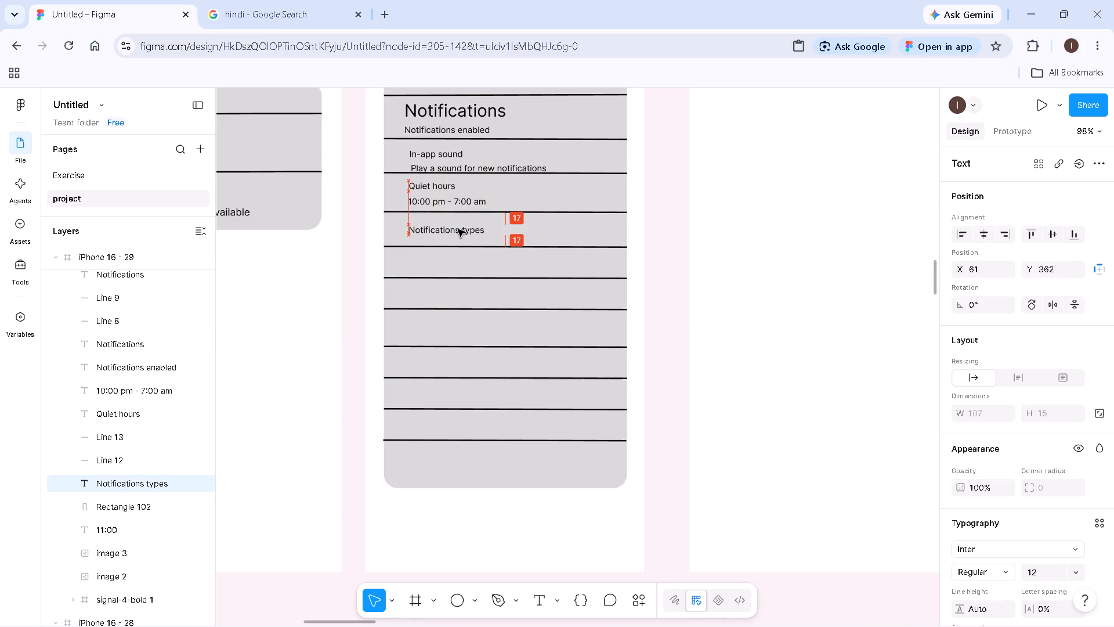
left_click_drag(458, 229, 454, 227)
left_click(674, 291)
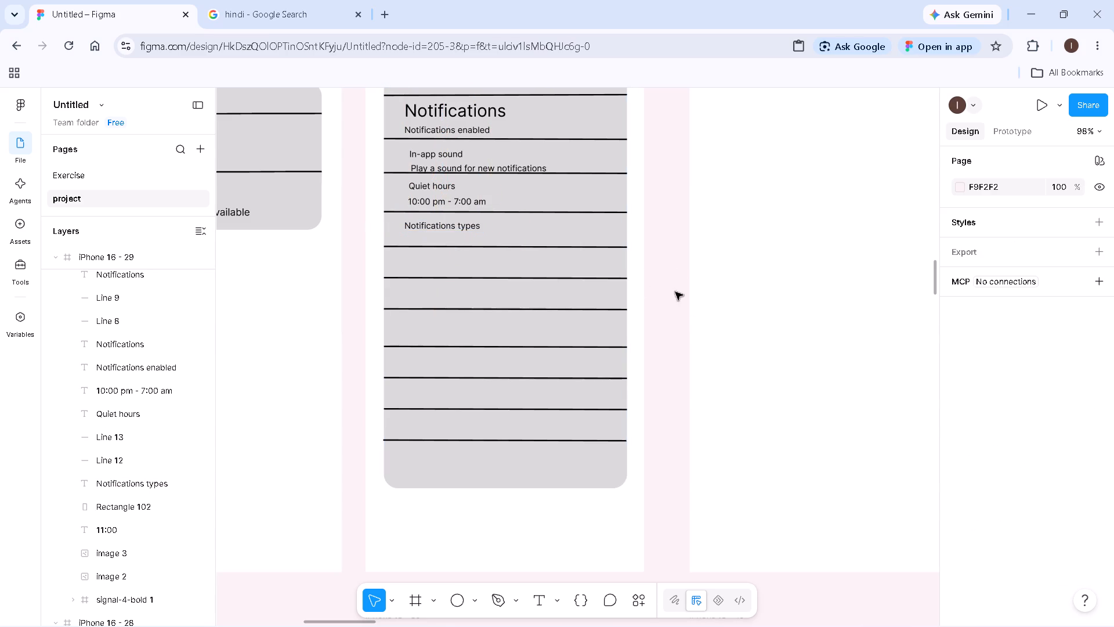
Add the description "Choose which alerts you want to receive" below the "Notifications types" title.
double_click(540, 594)
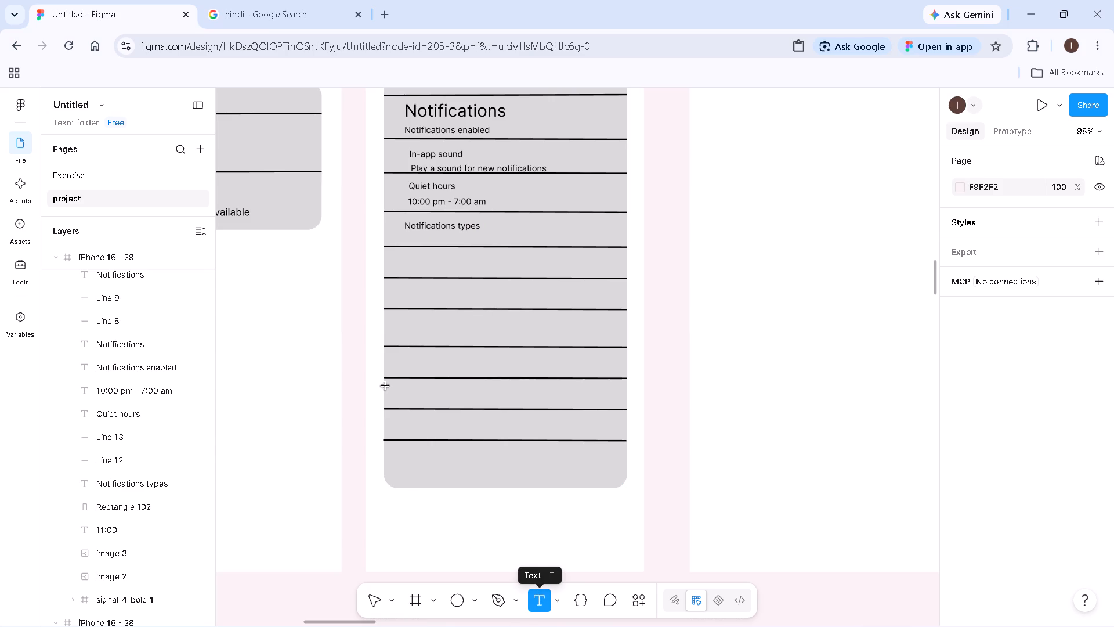
left_click(407, 237)
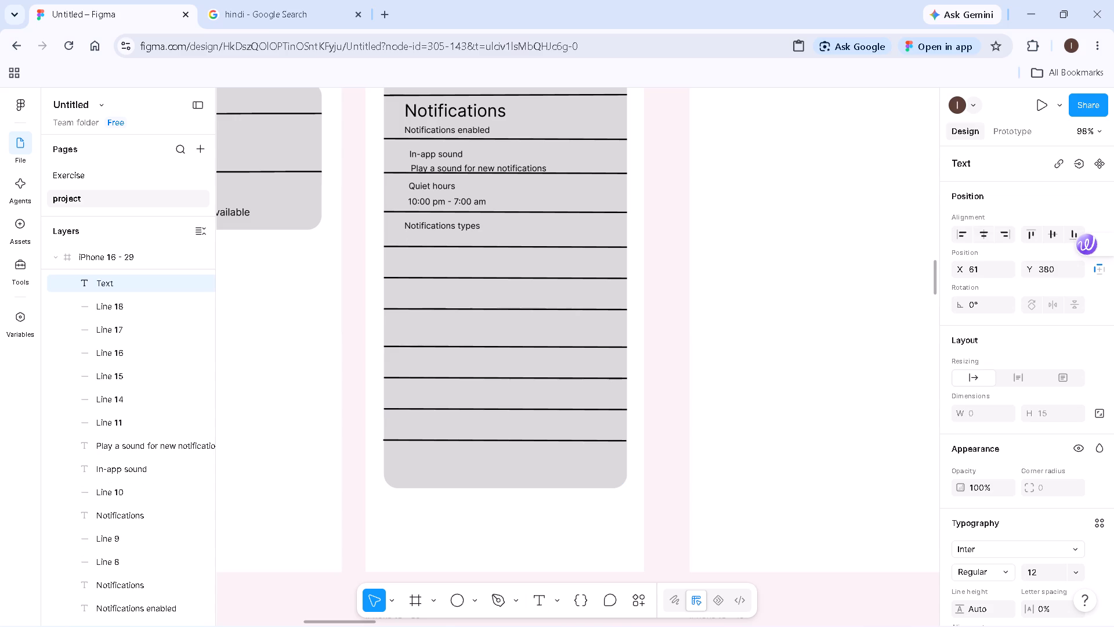
left_click(408, 237)
key("c")
key("h")
key("BackSpace")
key("BackSpace")
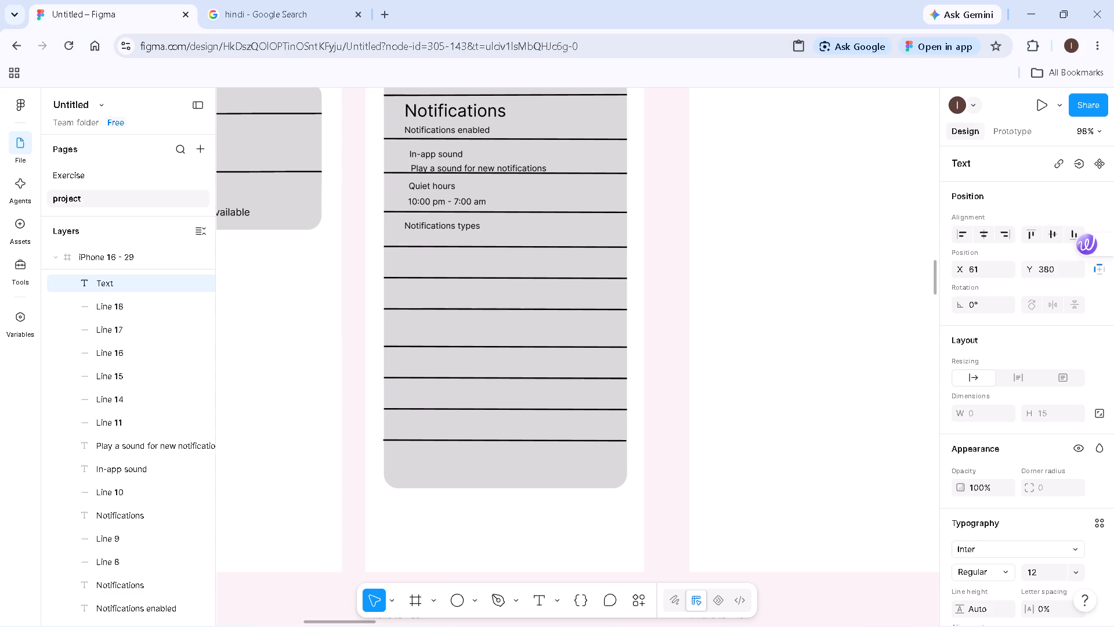
type("Choose which alerst")
key("BackSpace")
key("BackSpace")
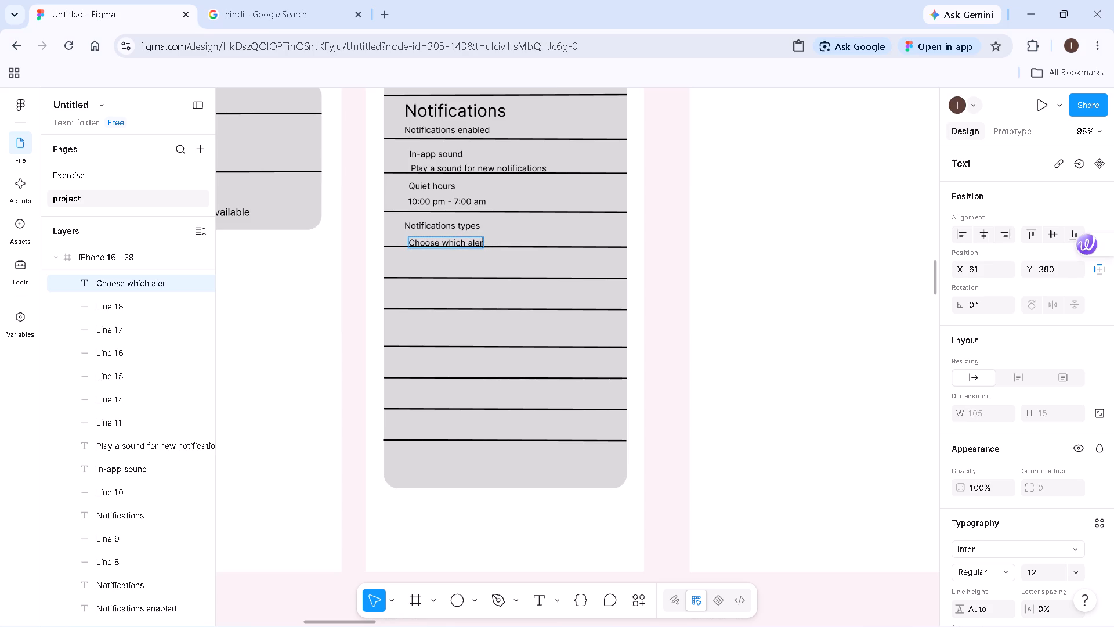
type("ts")
key("space")
type("you")
key("space")
type("want to receic")
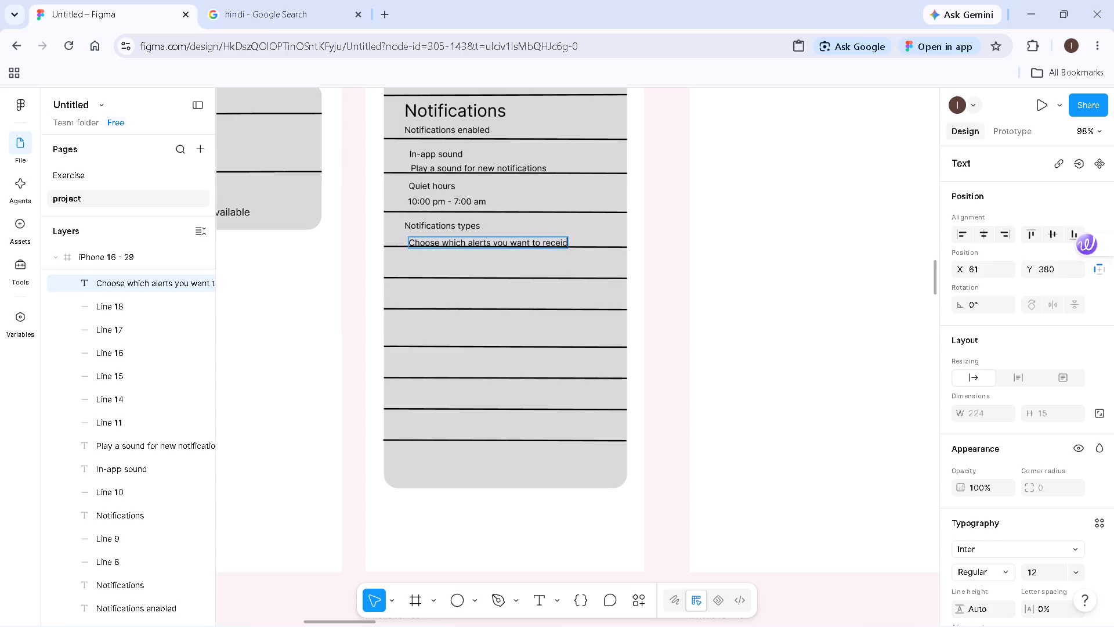
key("BackSpace")
type("ve")
double_click(670, 272)
Move the alerts description directly under the "Notifications types" title, left-aligned with it at about X 55, Y 375.
left_click_drag(502, 243, 497, 237)
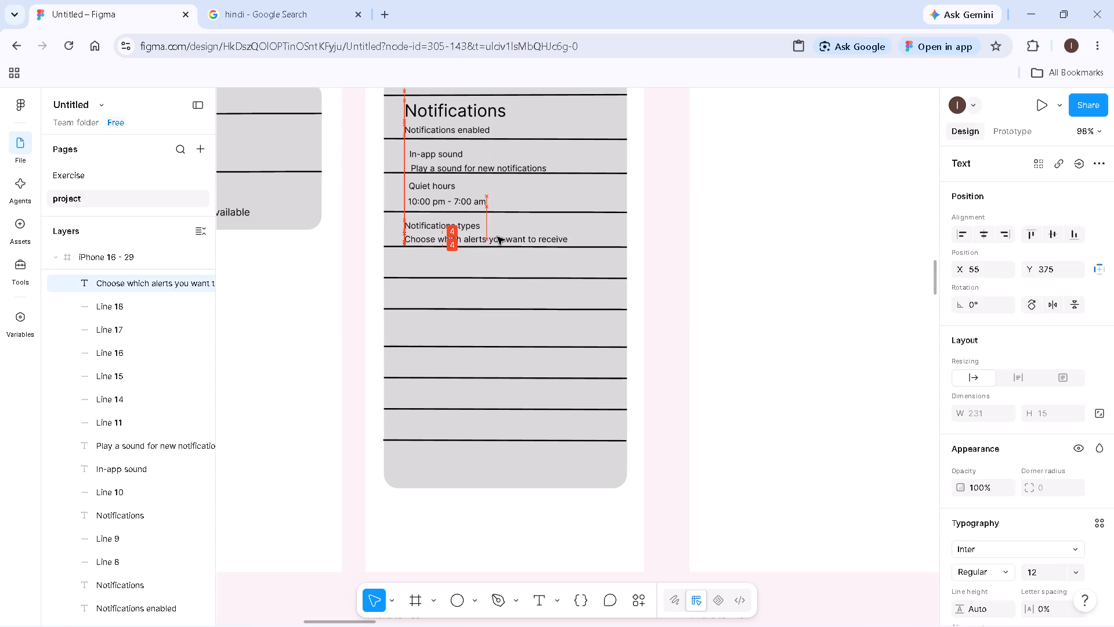
left_click_drag(497, 237, 497, 239)
left_click(670, 262)
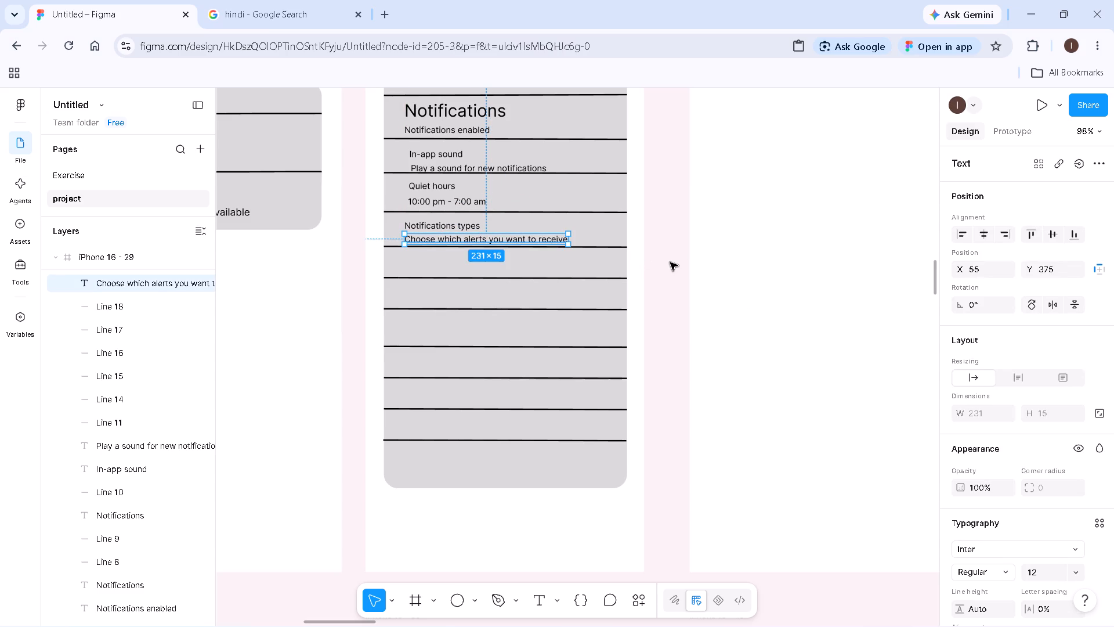
Add the text "High expense alerts" in the row below Notifications types, at about X 64, Y 413.
left_click(536, 603)
left_click(411, 261)
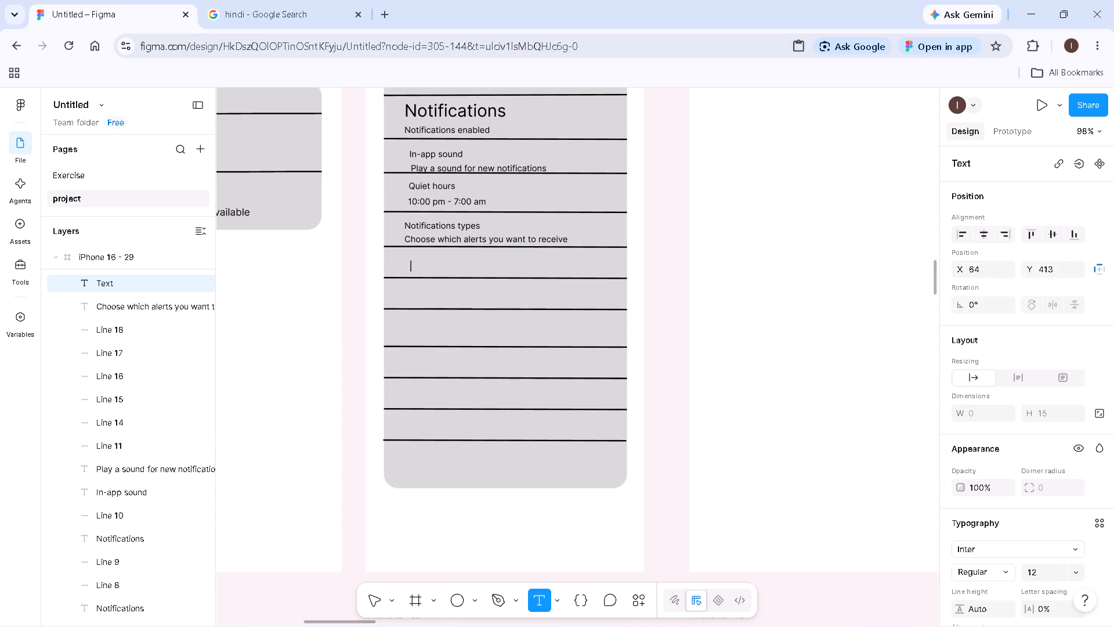
type("High")
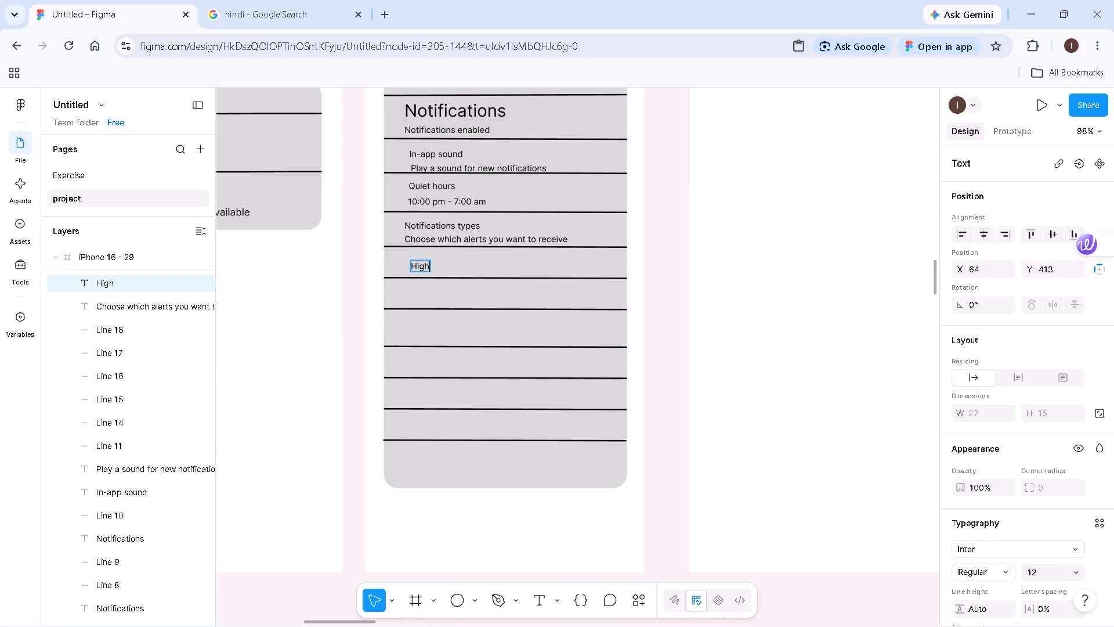
key("space")
type("ex")
type("pen")
type("se alerts")
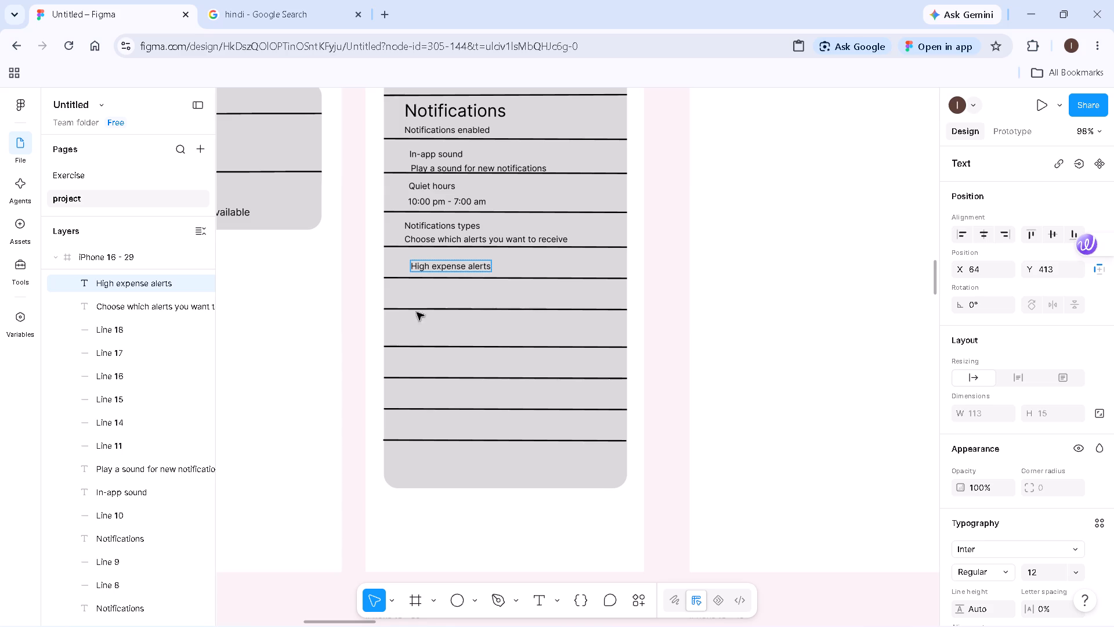
Add the text "Low budget" in the row below High expense alerts, at about X 64, Y 457.
double_click(534, 606)
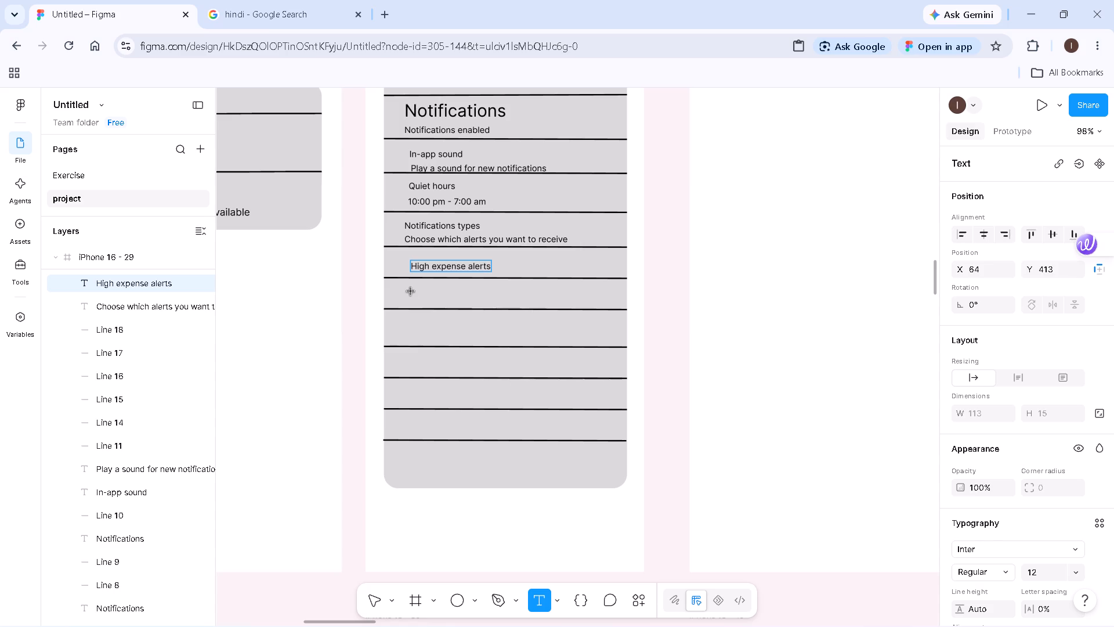
left_click(411, 291)
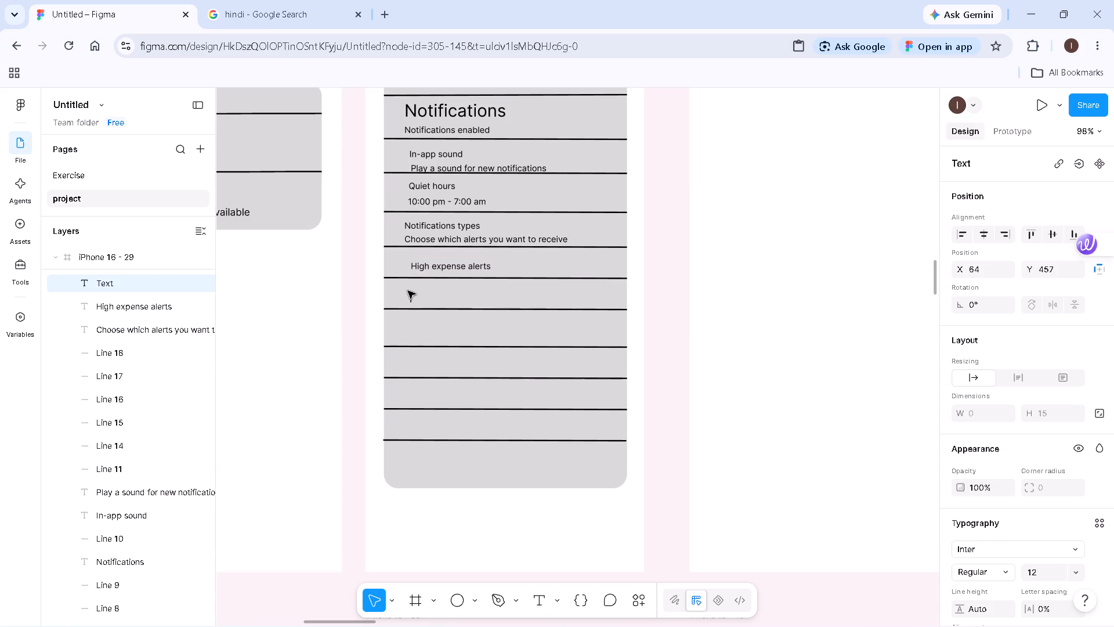
type("Low budget")
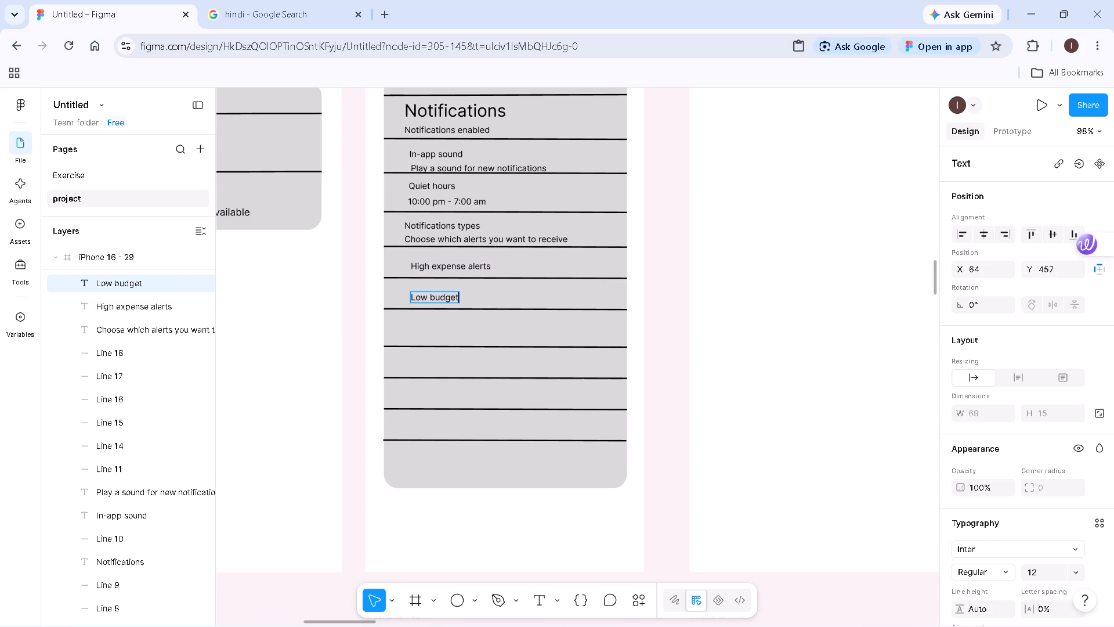
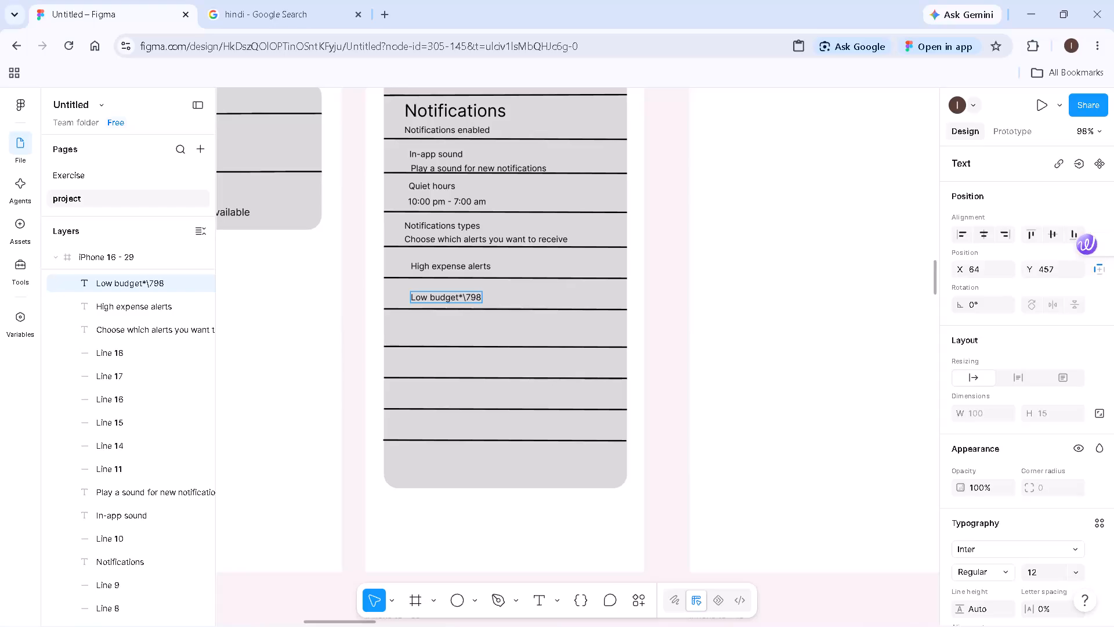
Remove the stray characters after "Low budget" and complete the row's text as "Low budget alerts".
key("minus")
key("BackSpace")
key("BackSpace")
key("BackSpace")
key("BackSpace")
key("BackSpace")
key("BackSpace")
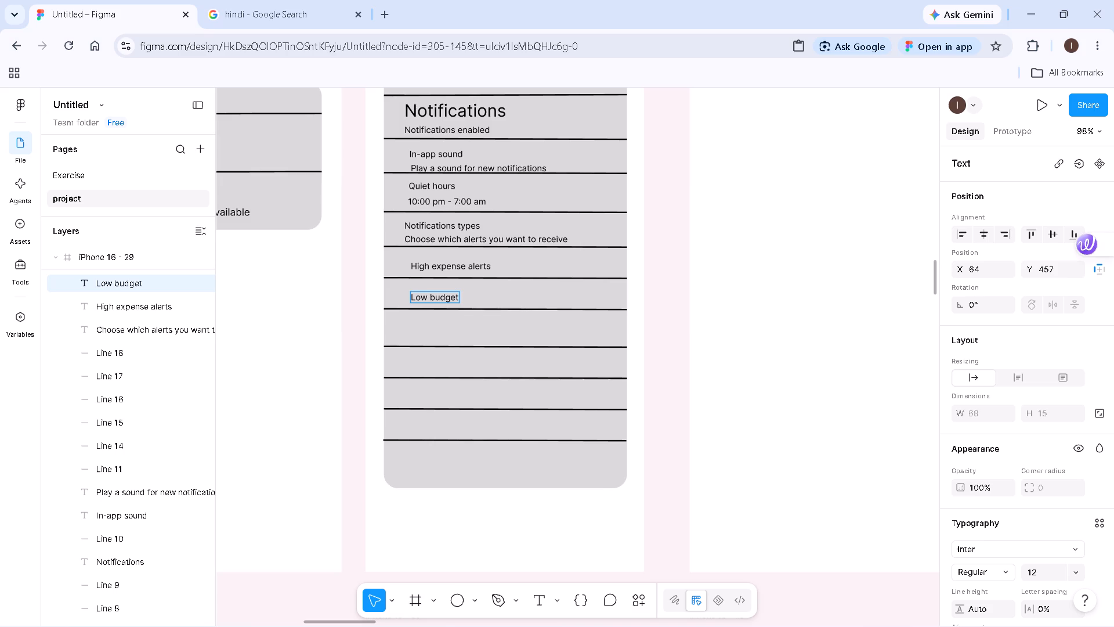
key("space")
type("alerts")
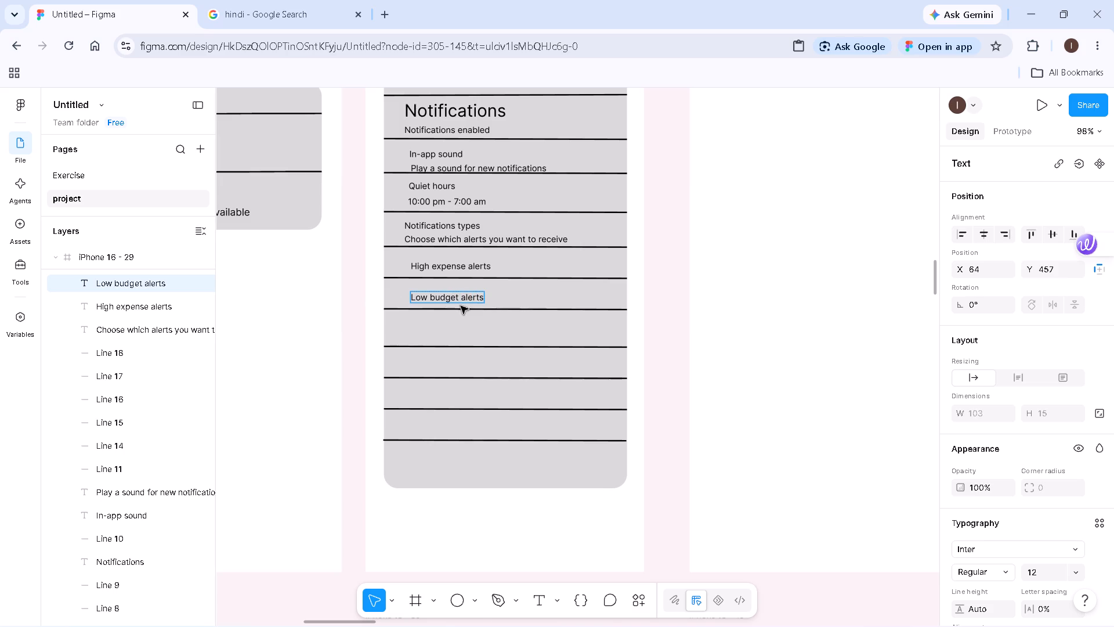
Add the text "Income reminders" in the row below Low budget alerts, at about X 68, Y 506.
left_click(542, 590)
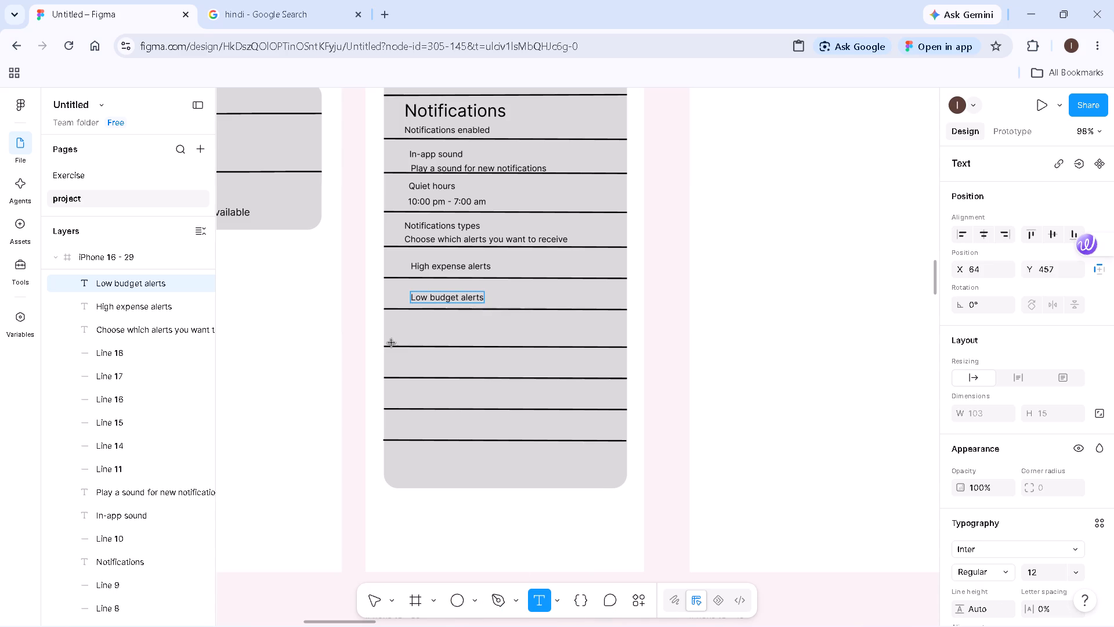
left_click(414, 326)
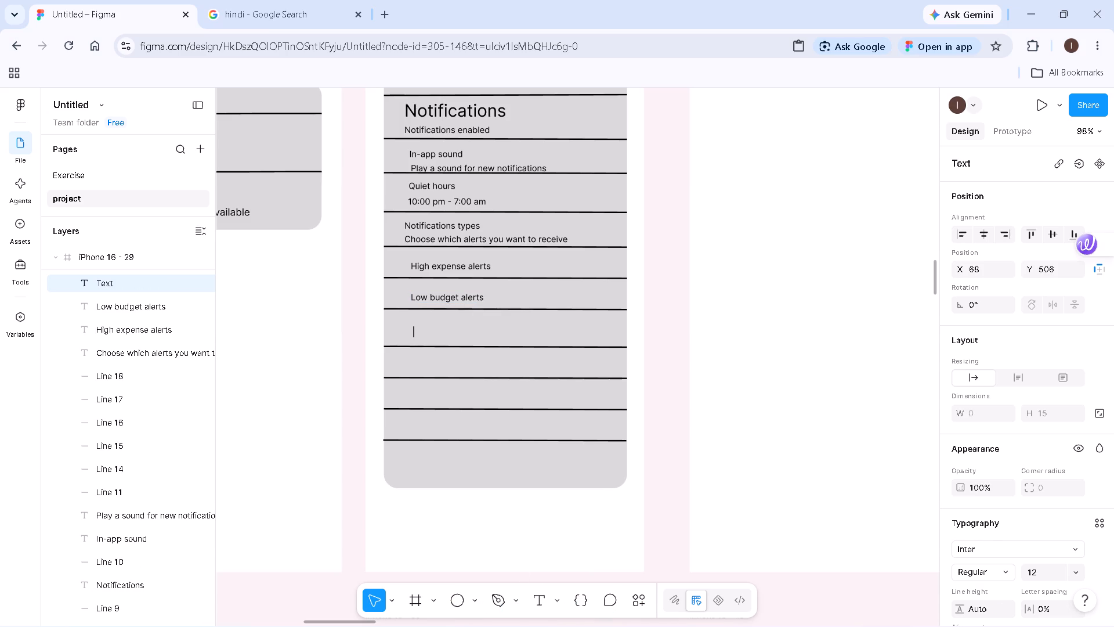
type("Income")
key("space")
type("re")
type("minders")
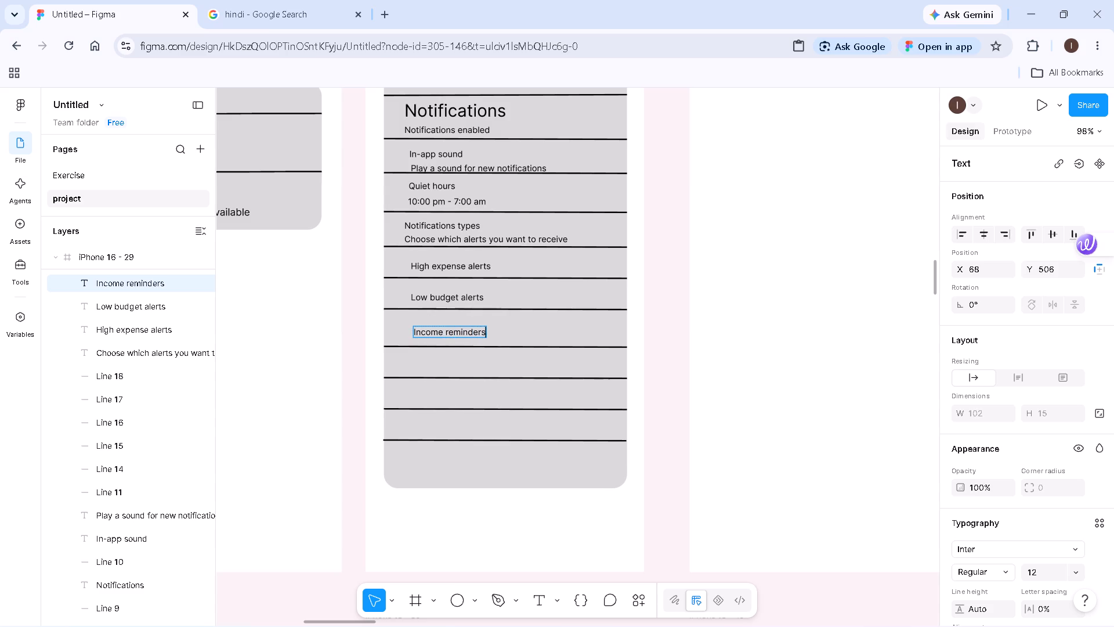
left_click(502, 520)
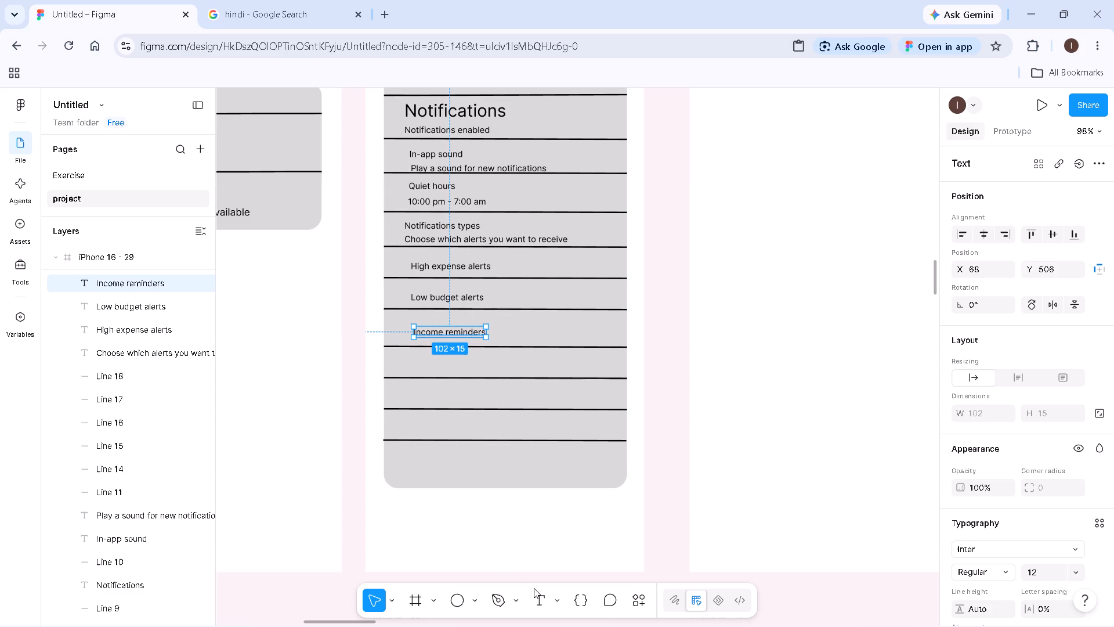
Add the text "Payment due alerts" in the row below Income reminders, at about X 72, Y 551.
left_click(545, 597)
left_click(417, 358)
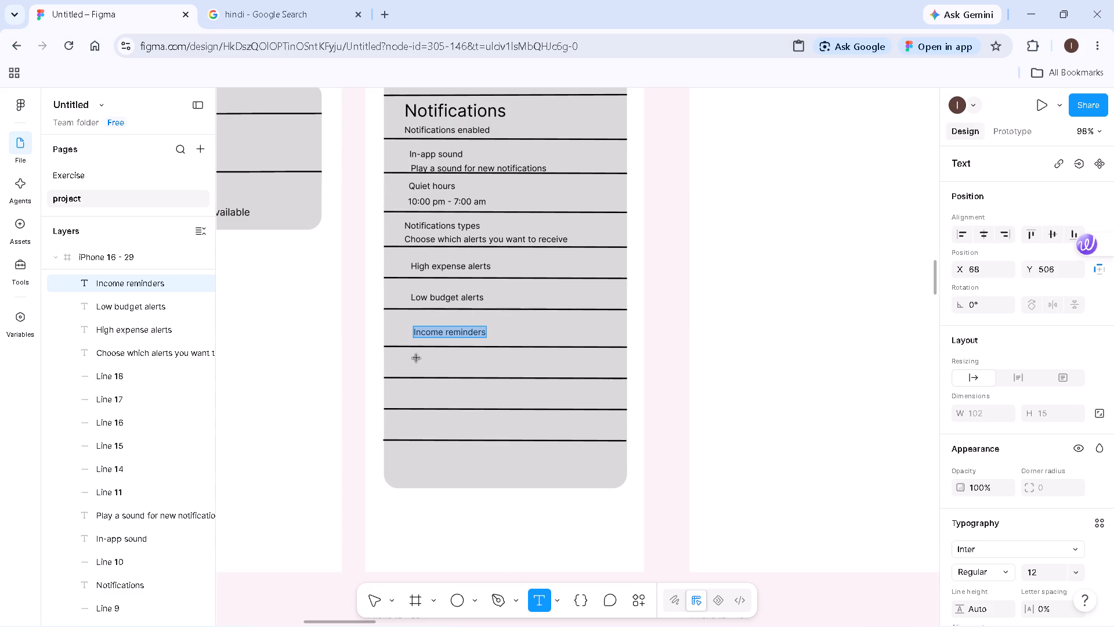
key("shift+p")
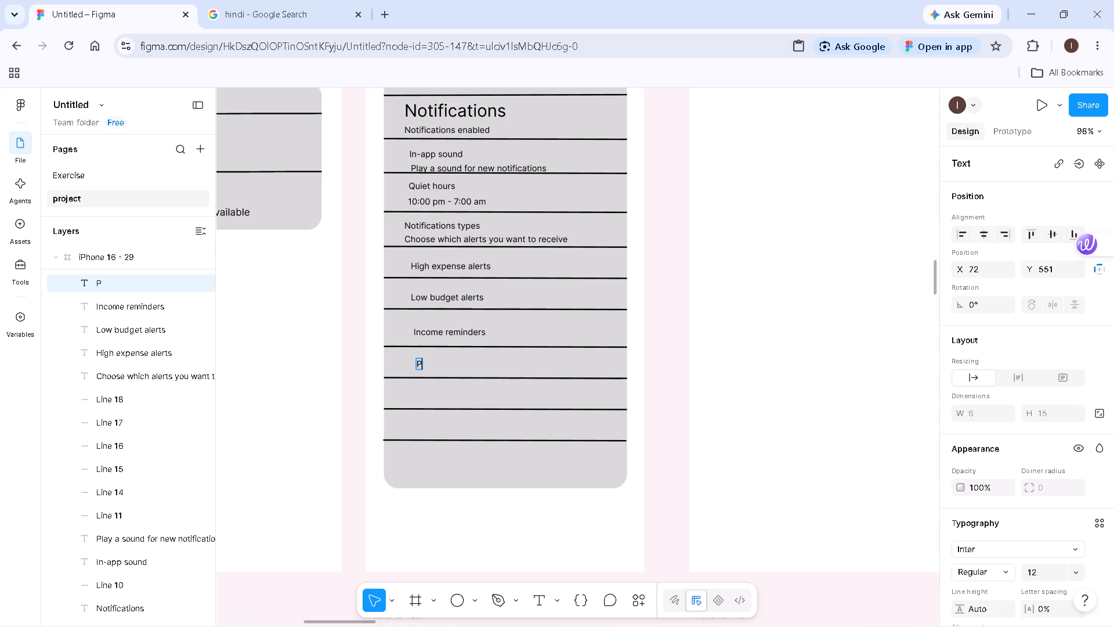
type("ayment")
key("space")
type("due alerts")
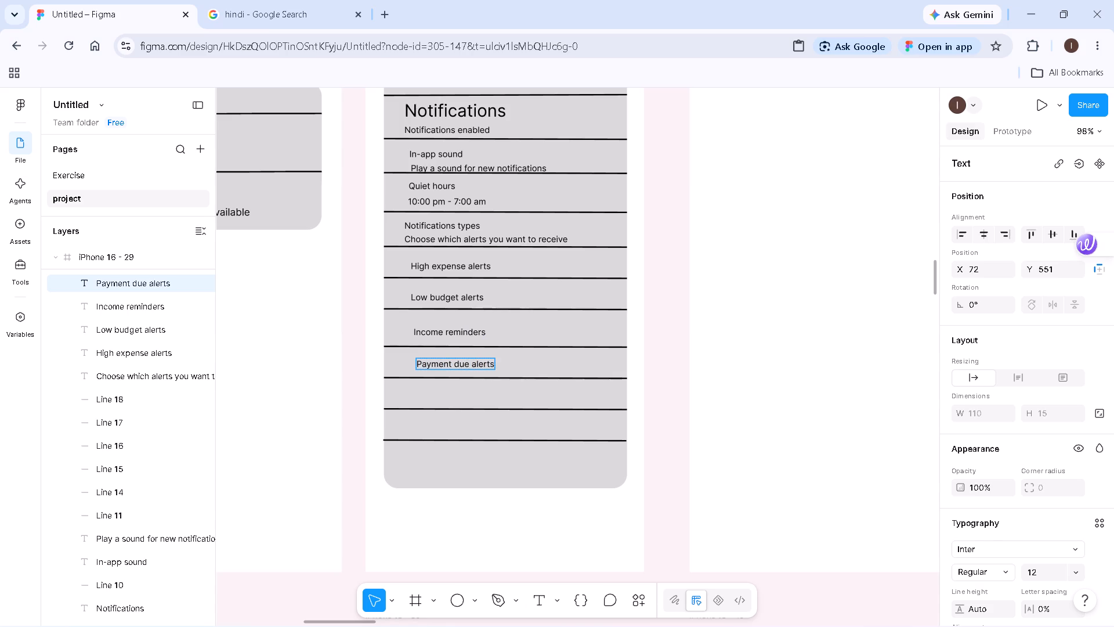
Add the text "Farm updates" in the row below Payment due alerts, at about X 76, Y 591.
double_click(534, 603)
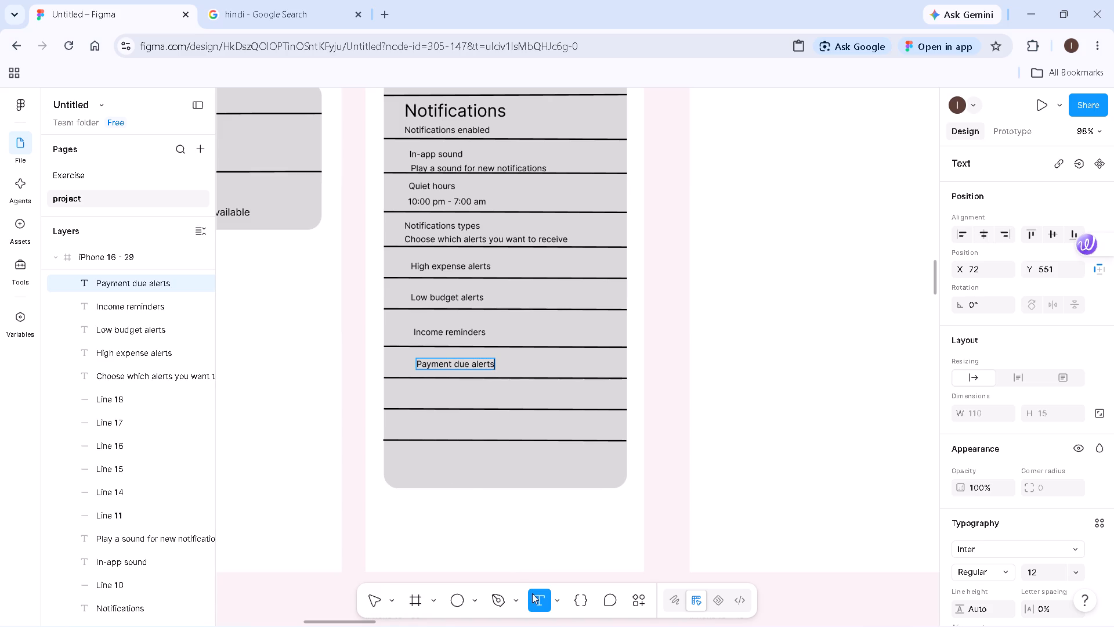
left_click(419, 387)
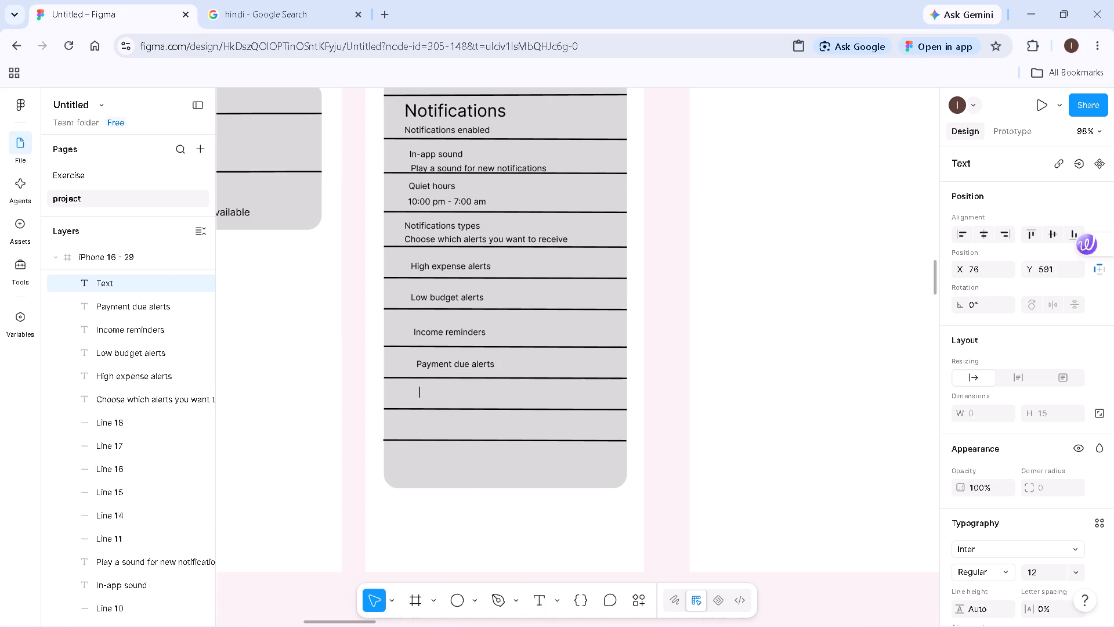
key("shift+d")
key("BackSpace")
type("Farm")
key("space")
type("updates")
Add the text "General notifications" in the row below the farm updates text, at about X 78, Y 639.
left_click(542, 601)
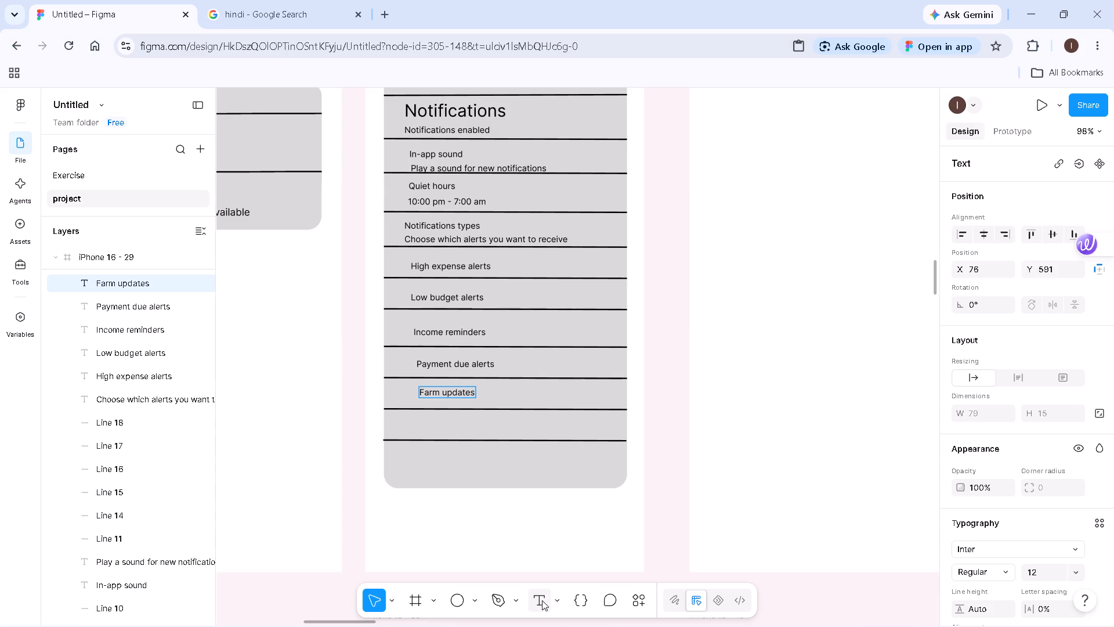
key("v")
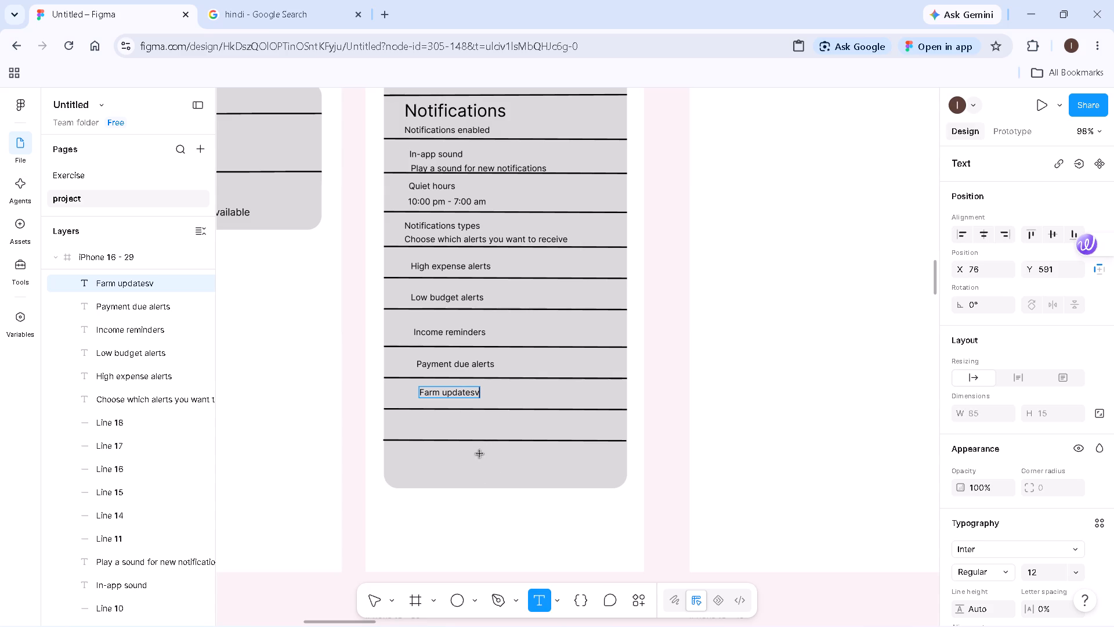
left_click(421, 421)
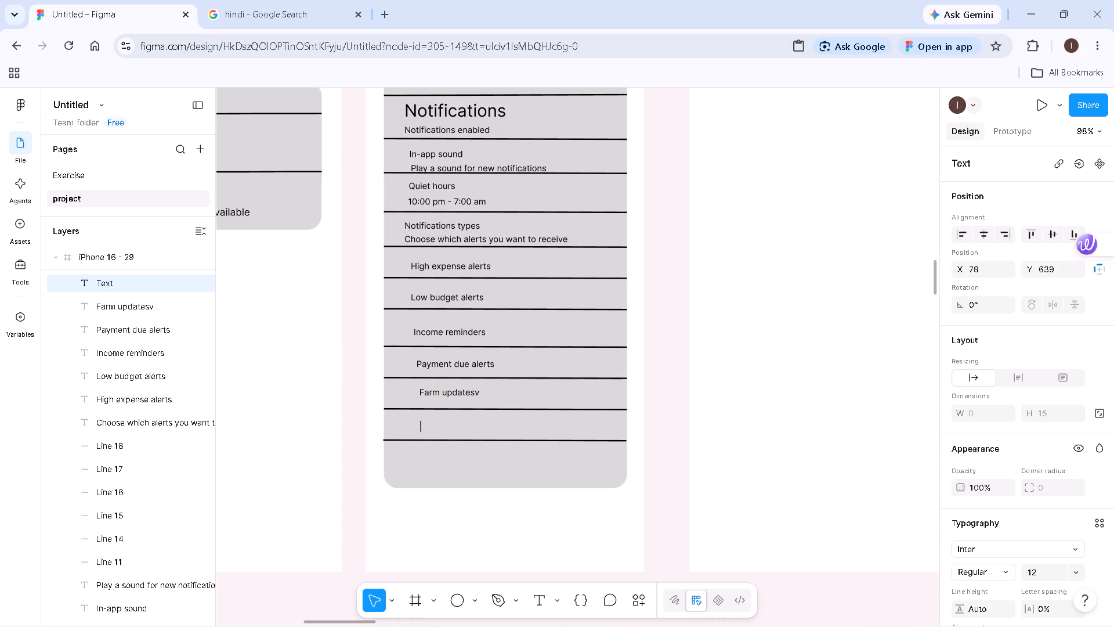
type("General")
key("space")
type("otifications")
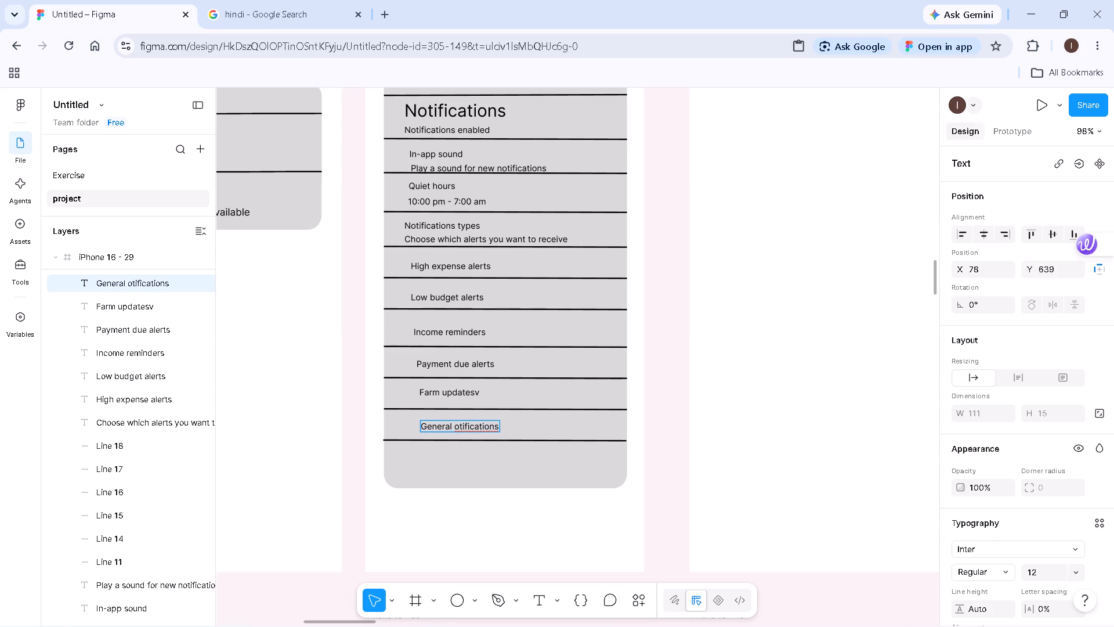
key("Left")
key("Left")
key("Left")
key("Left")
key("Left")
key("Left")
key("Left")
key("Left")
key("Left")
key("Left")
key("Left")
key("Left")
key("n")
double_click(458, 525)
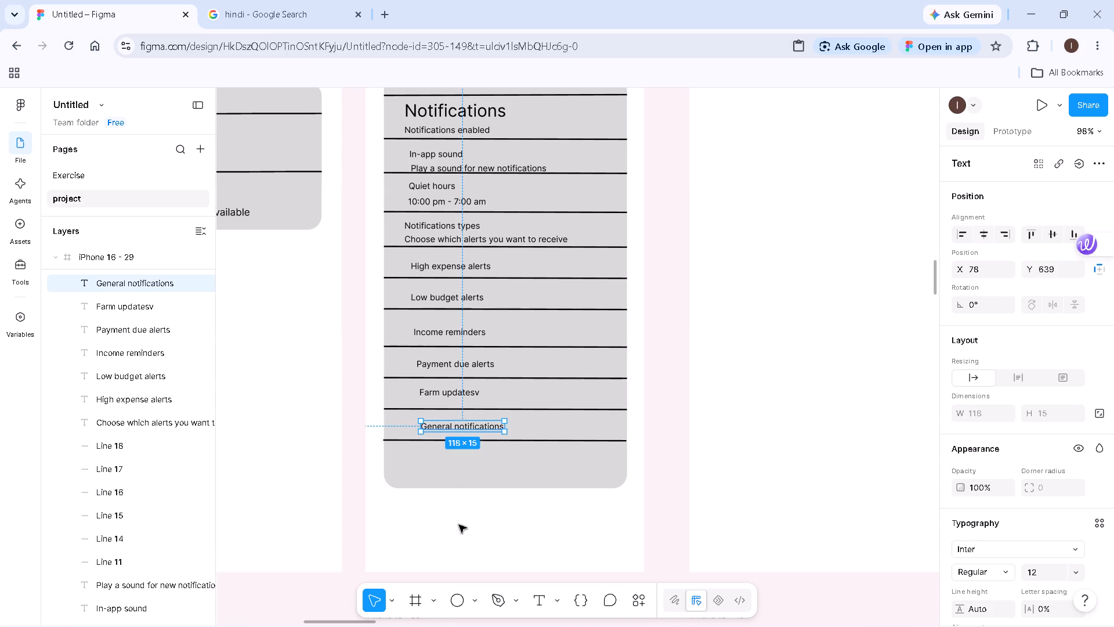
Delete the divider line below the General notifications text.
left_click(517, 438)
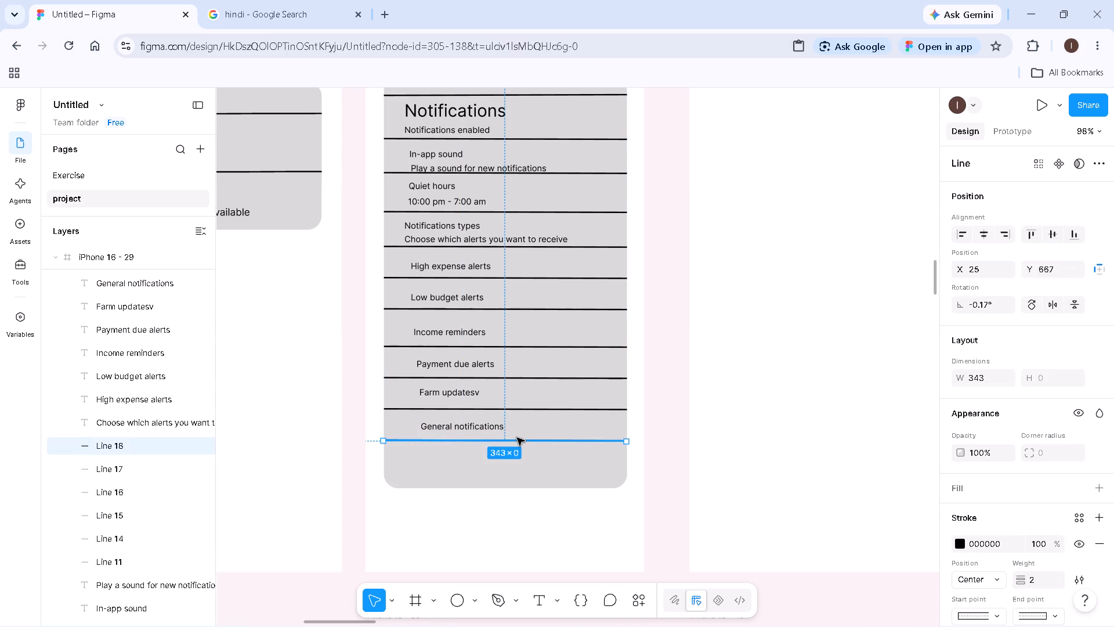
key("Delete")
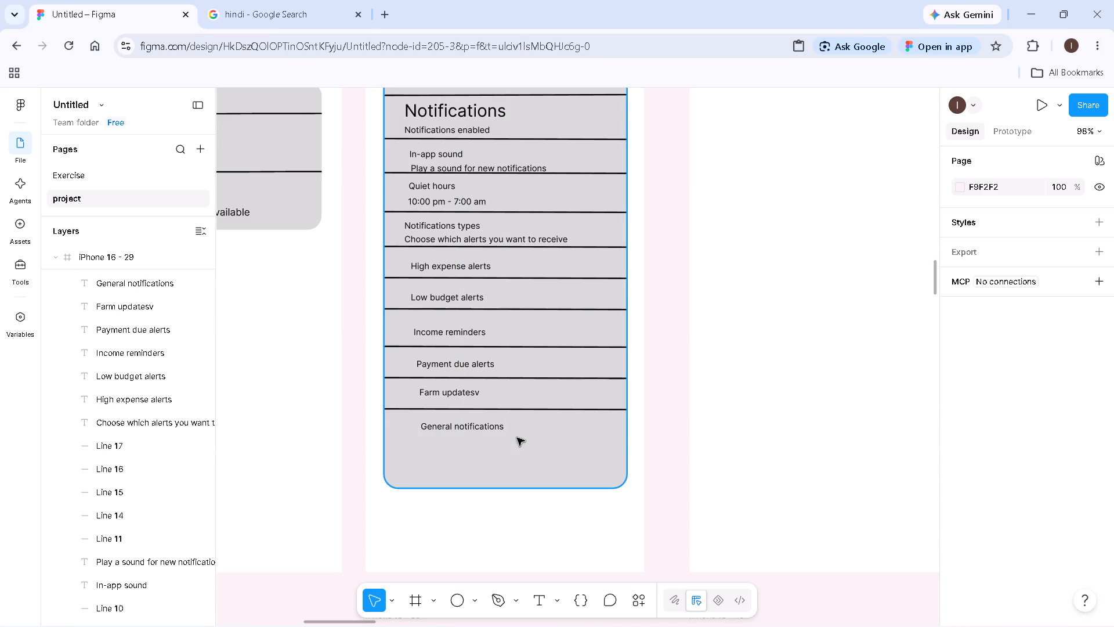
Shorten the grey card from its bottom edge so it ends just below the General notifications text.
left_click(504, 485)
left_click_drag(503, 491, 501, 440)
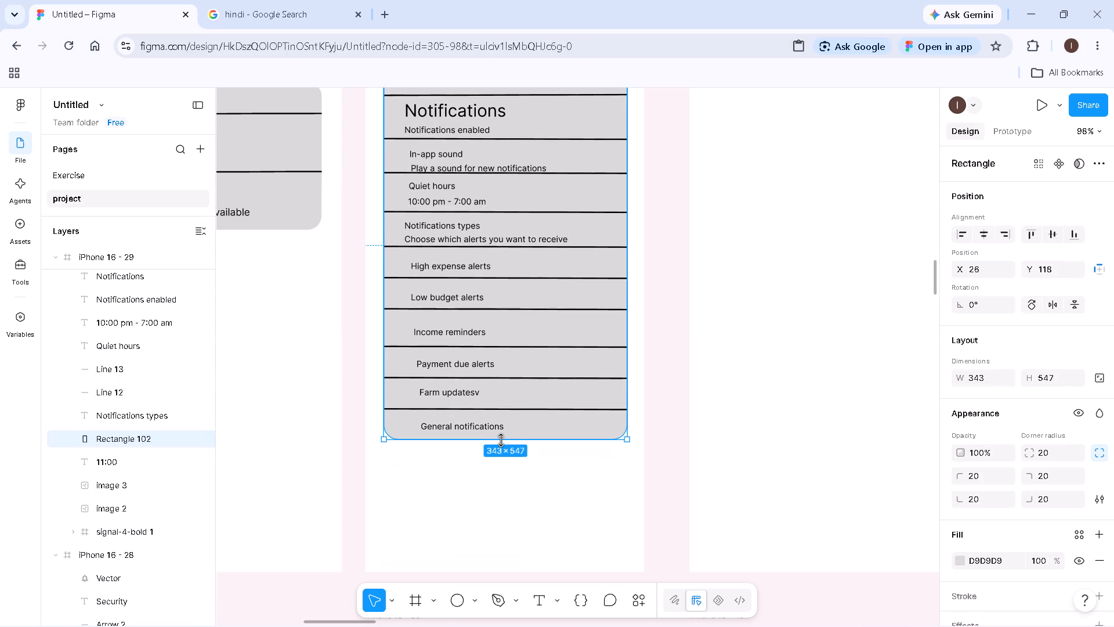
left_click_drag(501, 440, 500, 445)
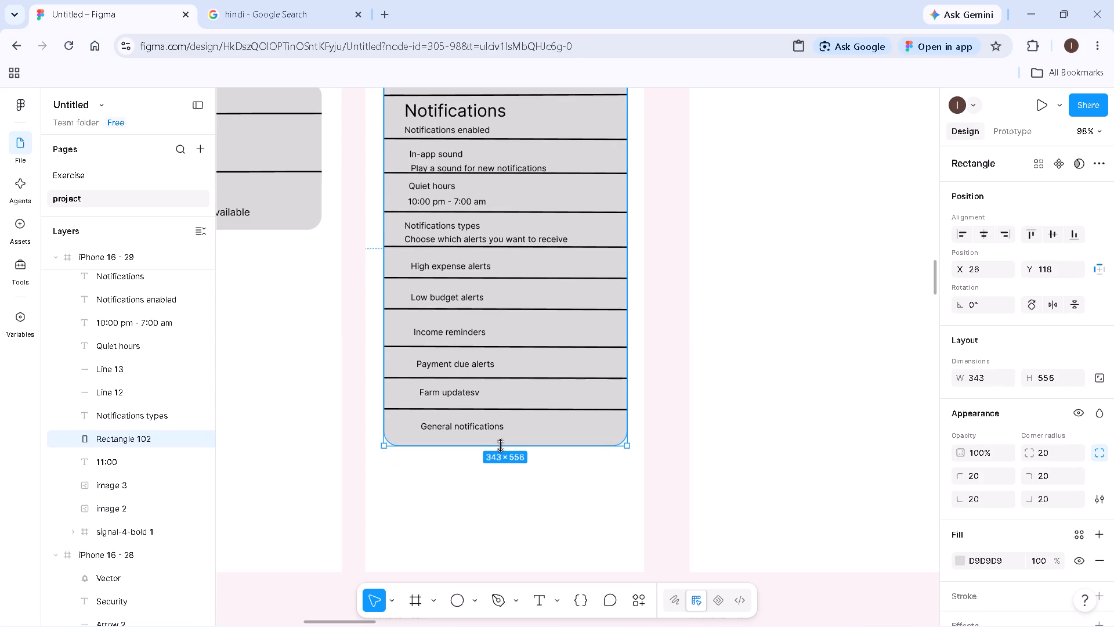
left_click_drag(500, 445, 500, 442)
left_click(661, 426)
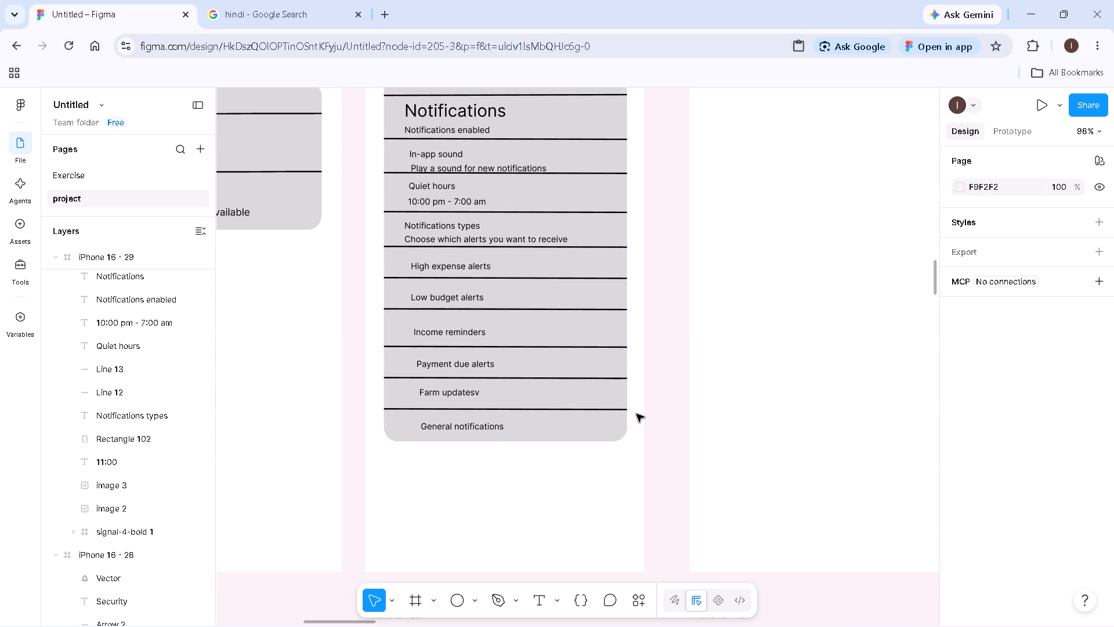
Move the "In-app sound" title up to just below the divider under Notifications enabled, at about X 60, Y 243.
scroll(624, 416, "down", 5, "ctrl")
scroll(624, 338, "up", 4, "ctrl")
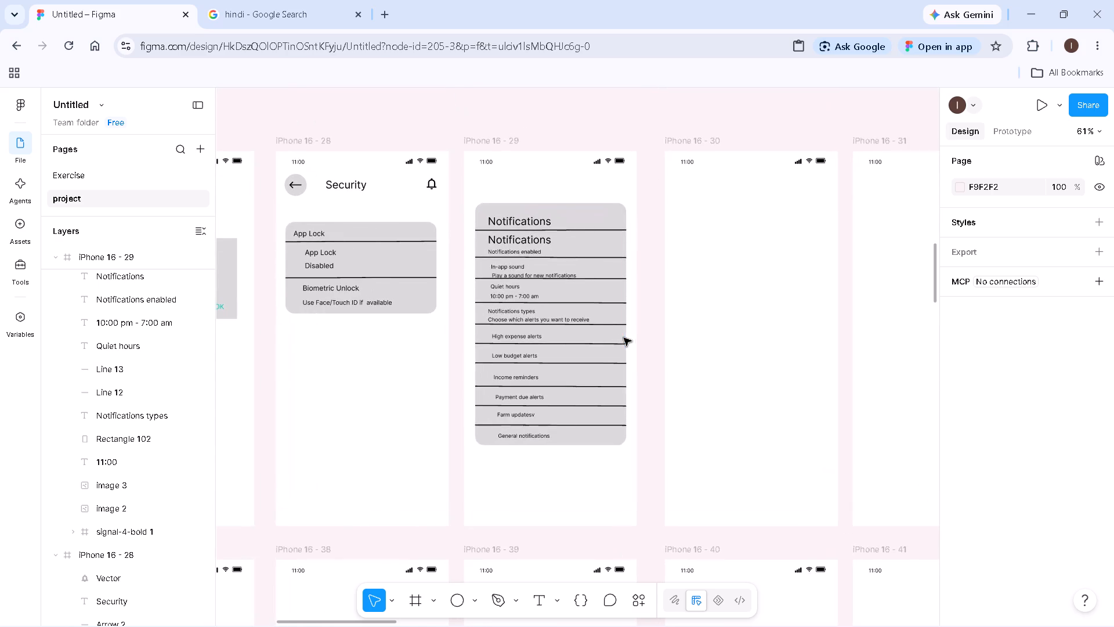
scroll(594, 316, "up", 4, "ctrl")
left_click_drag(454, 236, 451, 227)
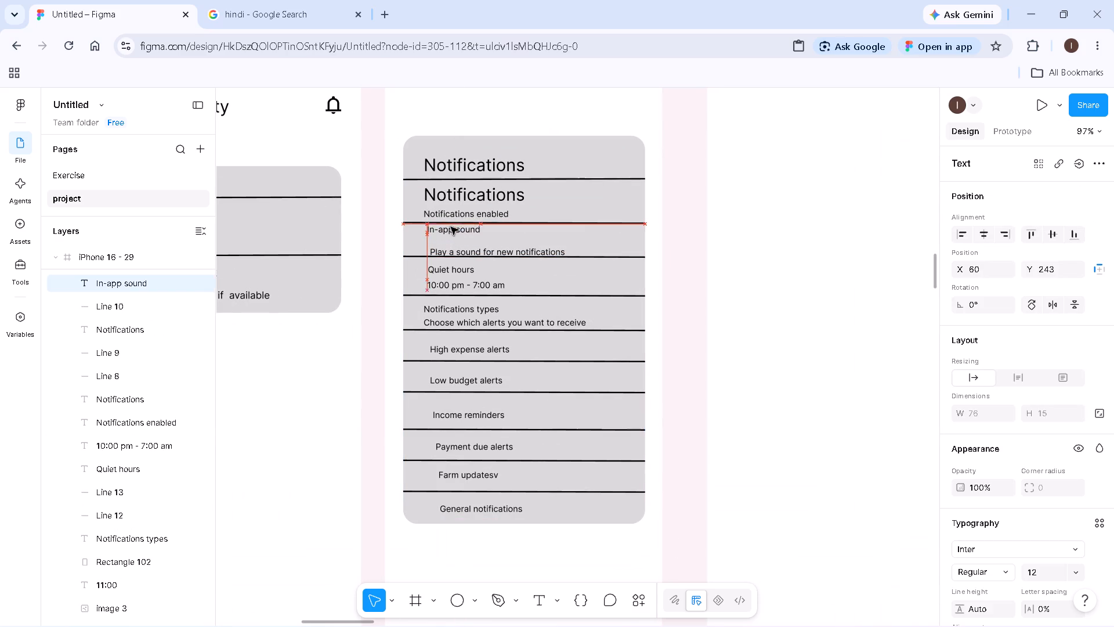
Move the "In-app sound" title to X 55, Y 250 and align its "Play a sound for new notifications" subtitle beneath it at X 55.
left_click_drag(451, 227, 448, 232)
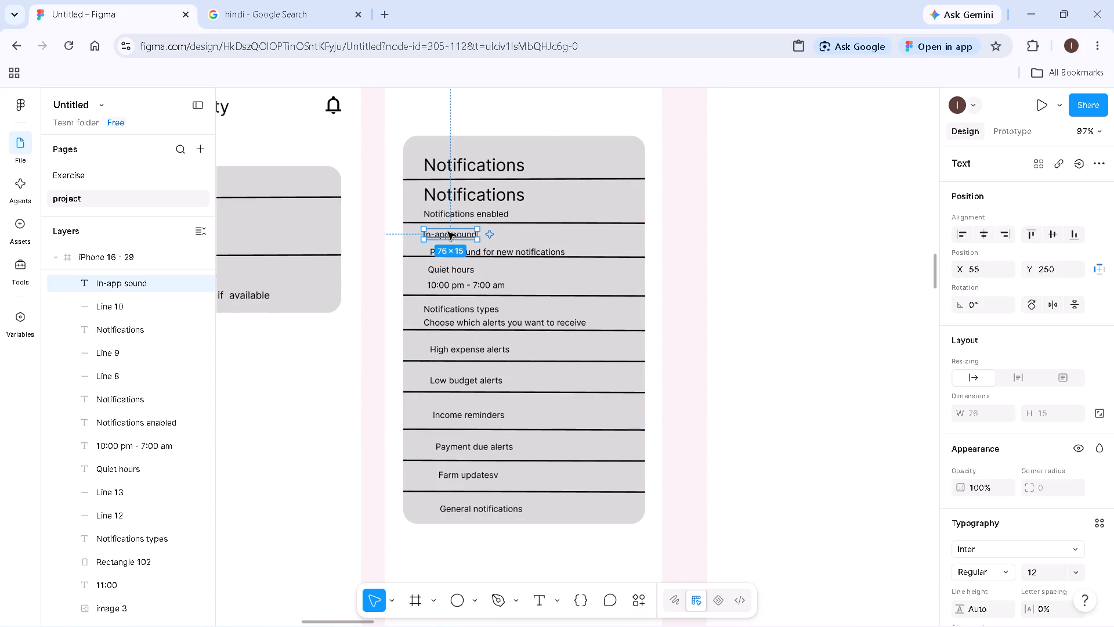
left_click_drag(487, 252, 477, 250)
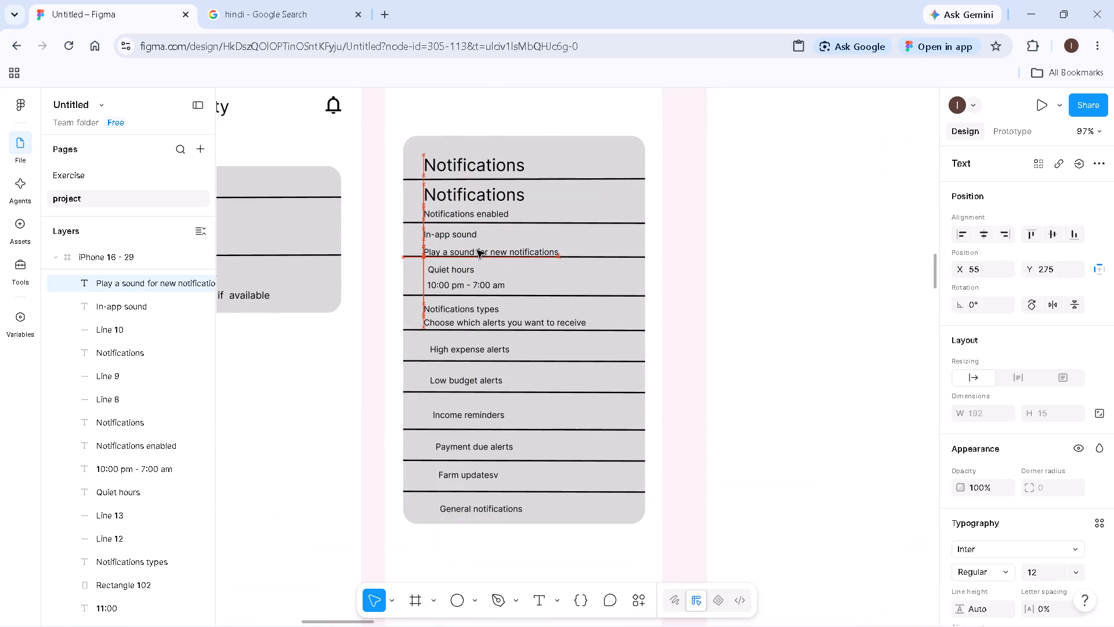
left_click_drag(477, 250, 477, 250)
Move the "Quiet hours" title to X 55, Y 302 and its "10:00 pm - 7:00 am" subtitle to X 55, Y 320.
left_click_drag(464, 268, 459, 269)
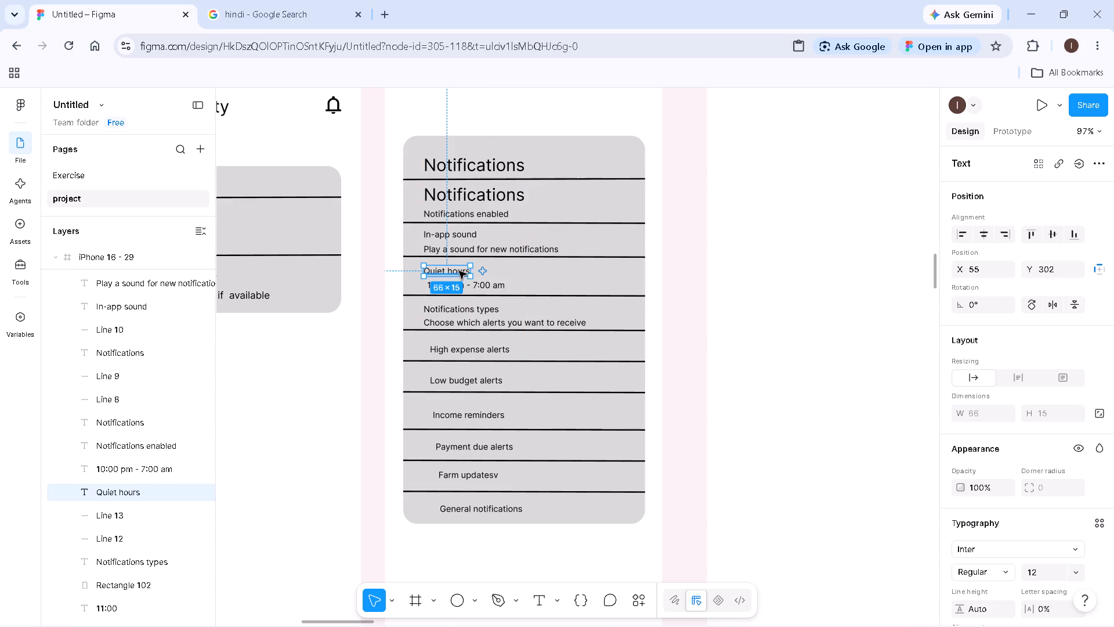
left_click(481, 287)
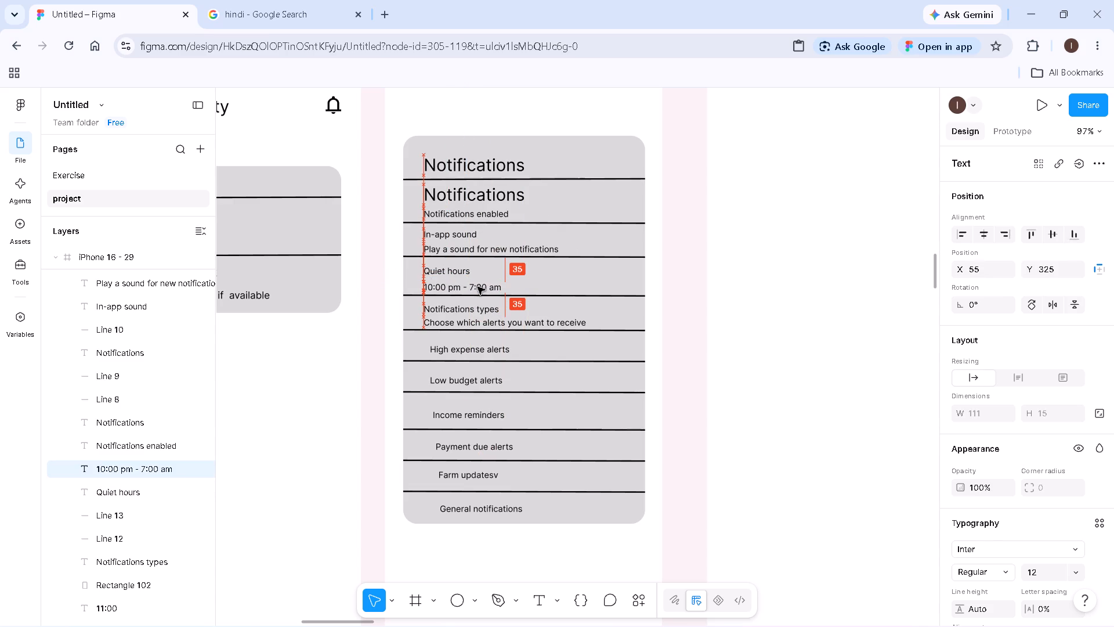
left_click(478, 287)
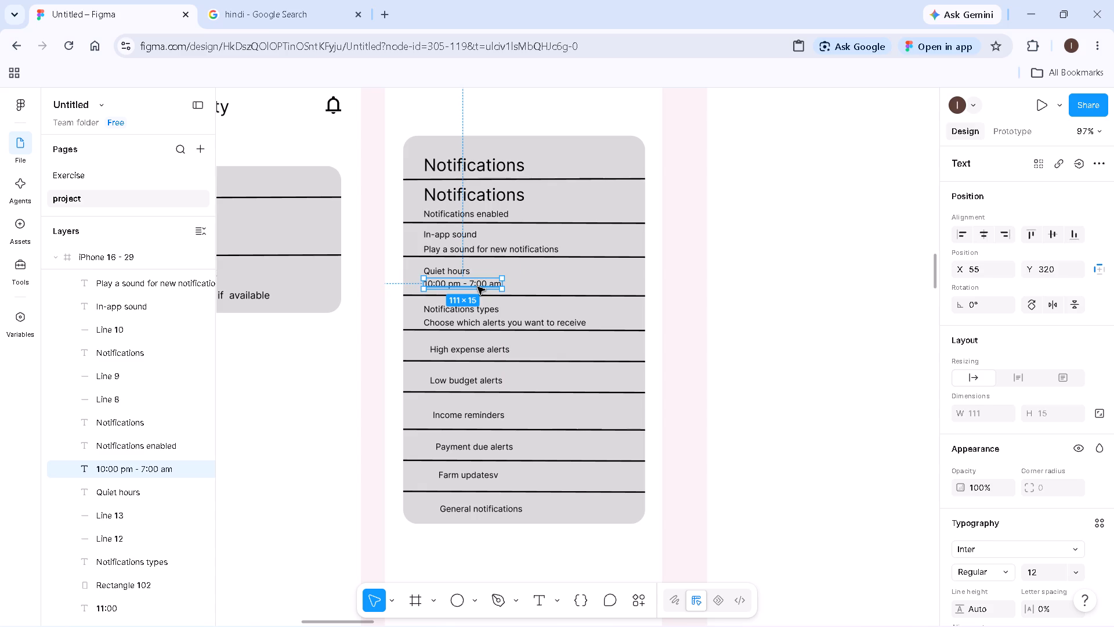
Raise the "Notifications types" title to X 55, Y 352 and its "Choose which alerts you want to receive" subtitle to just below it.
left_click(489, 311)
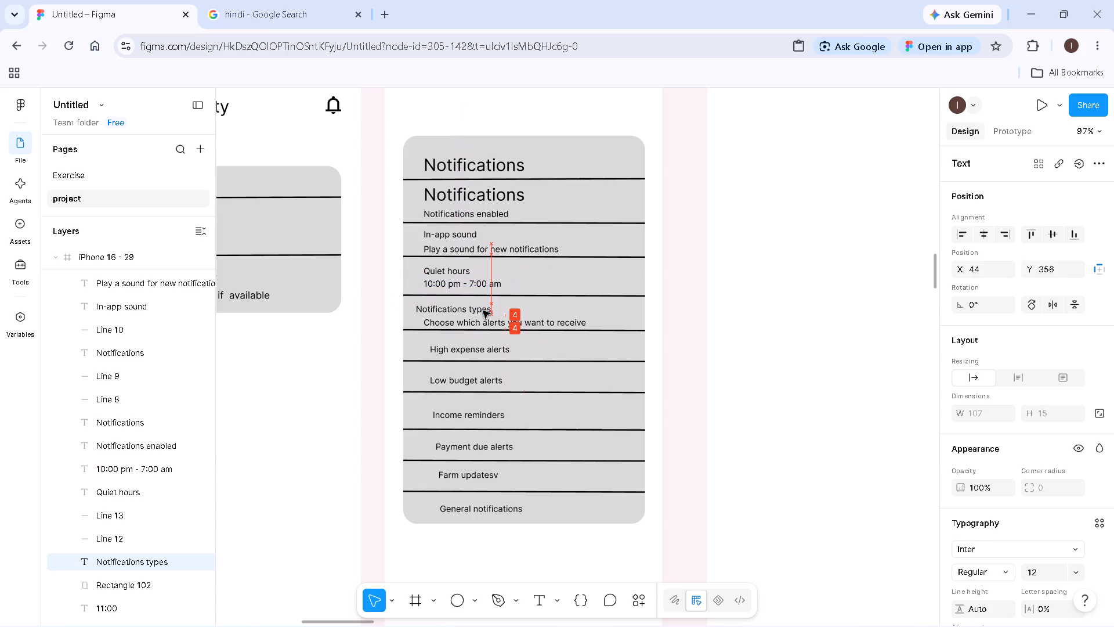
left_click(519, 327)
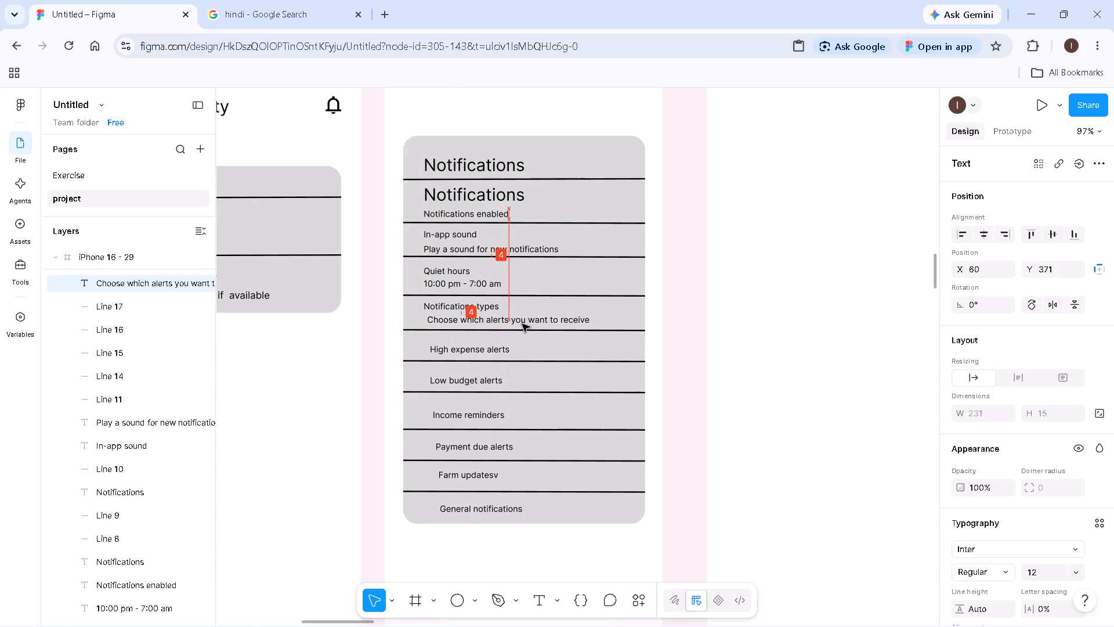
Align the High expense alerts, Low budget alerts, Income reminders, Payment due alerts and farm updates texts at X 55 within their rows.
left_click_drag(502, 351, 490, 347)
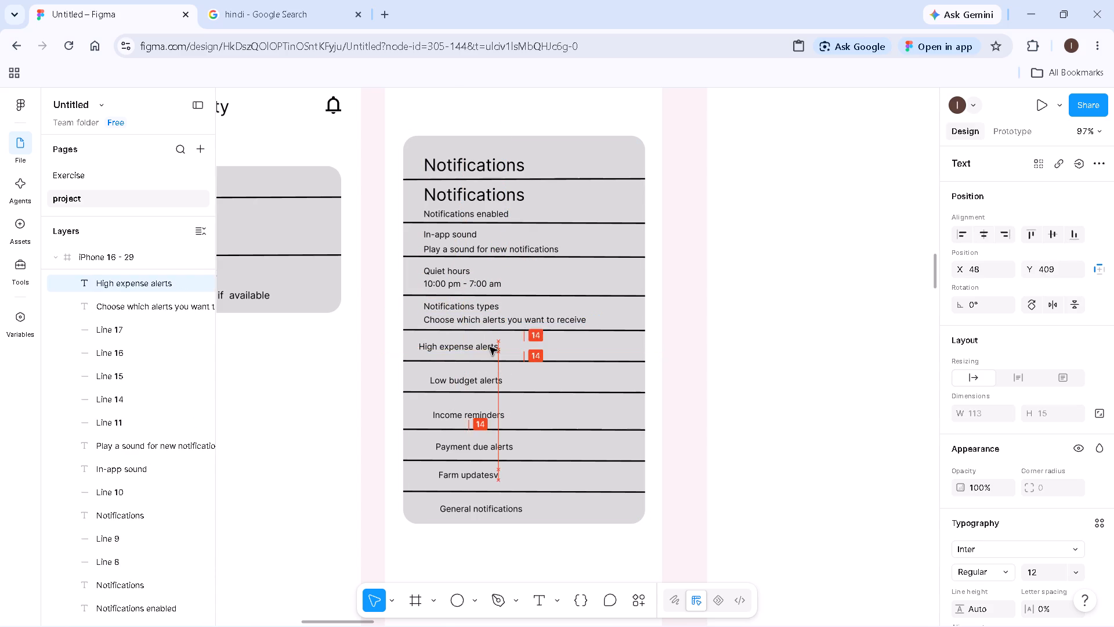
left_click_drag(490, 347, 496, 346)
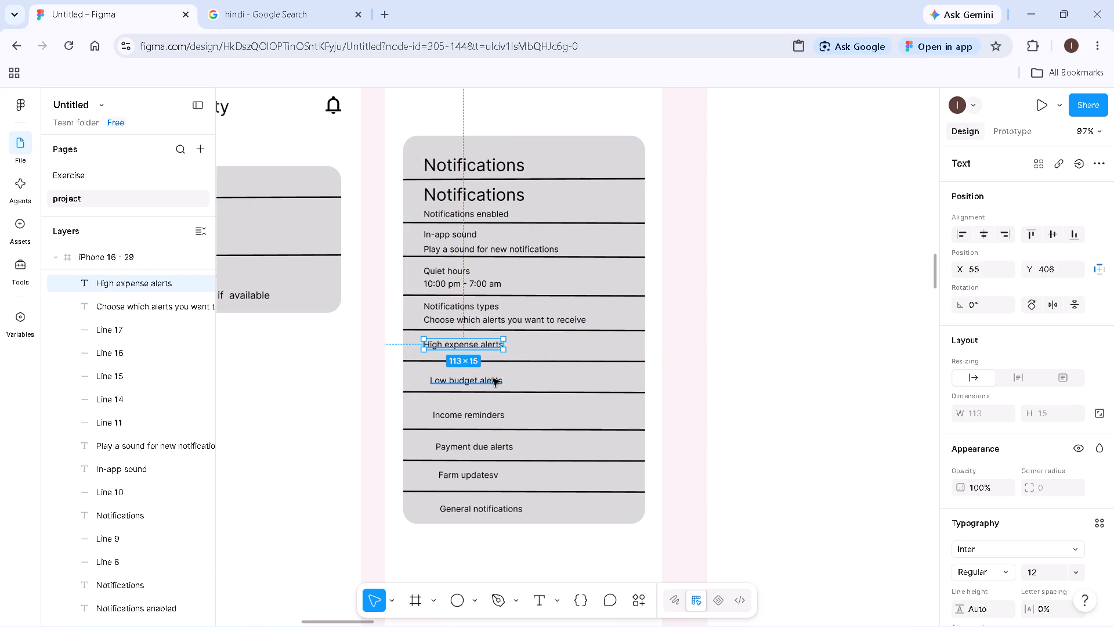
left_click_drag(492, 379, 483, 374)
left_click_drag(486, 412, 476, 405)
left_click_drag(479, 448, 478, 449)
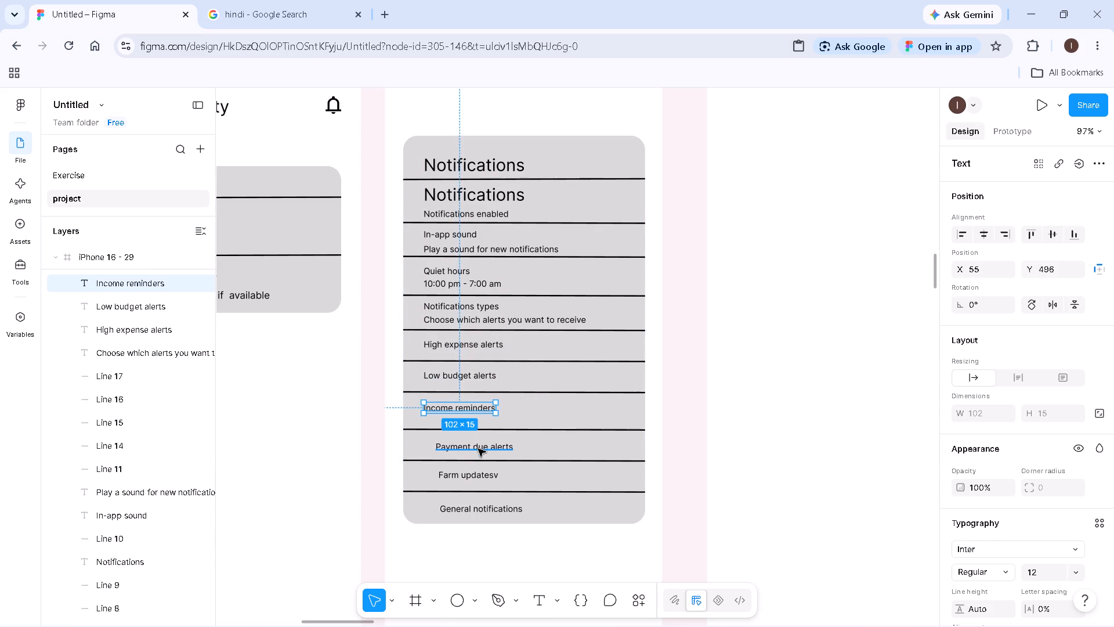
left_click_drag(478, 449, 468, 444)
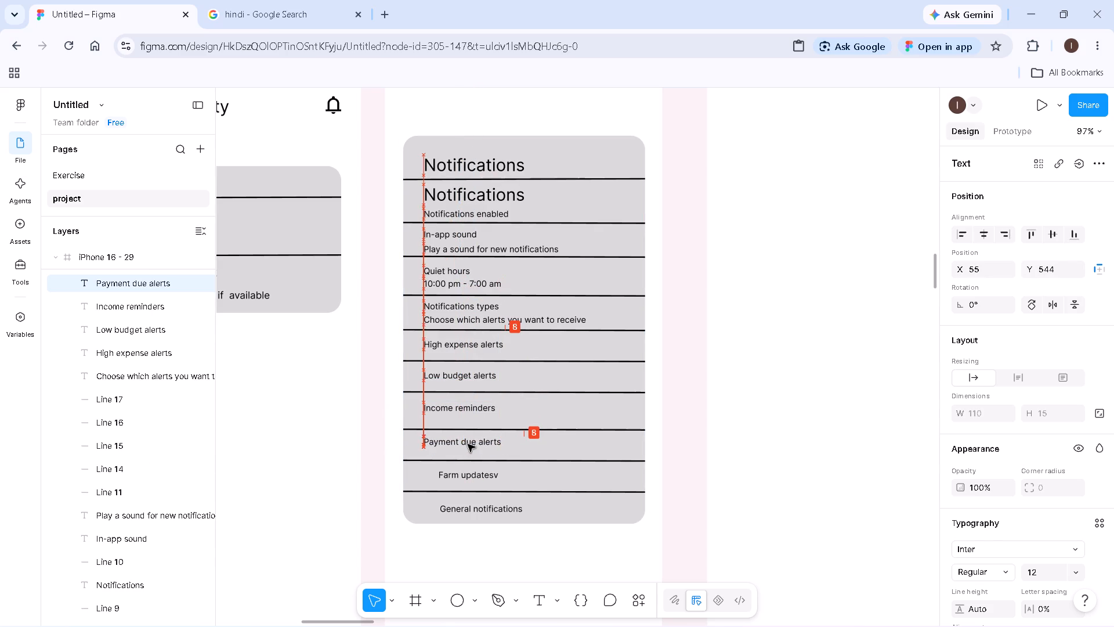
left_click_drag(468, 444, 466, 444)
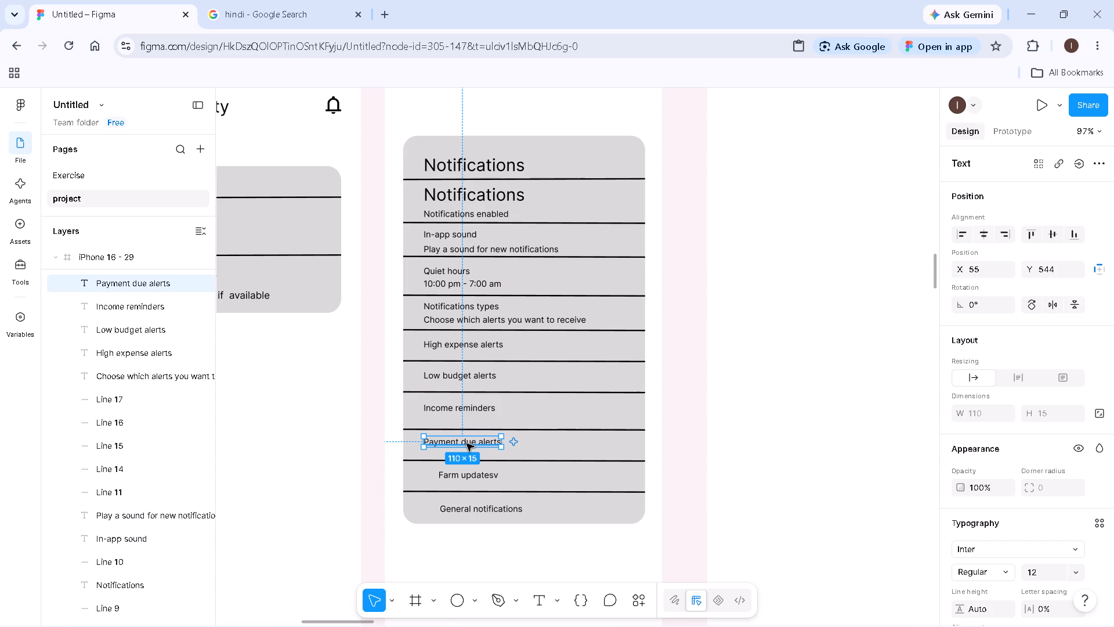
left_click_drag(473, 477, 462, 478)
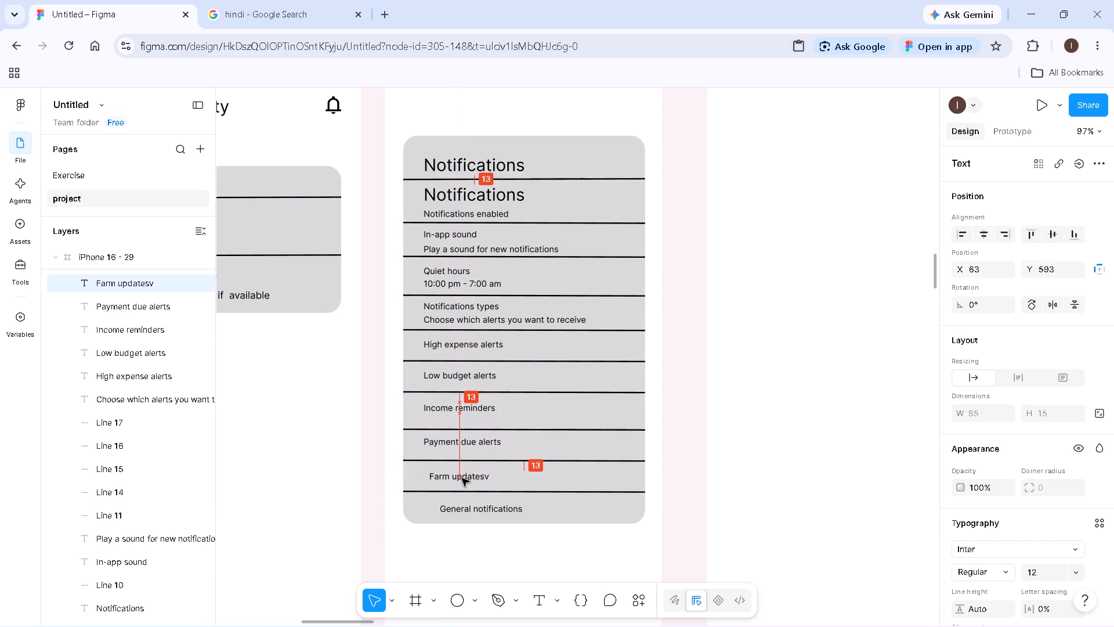
left_click_drag(462, 478, 460, 478)
Correct the farm updates row text to read "Farm updates".
double_click(480, 476)
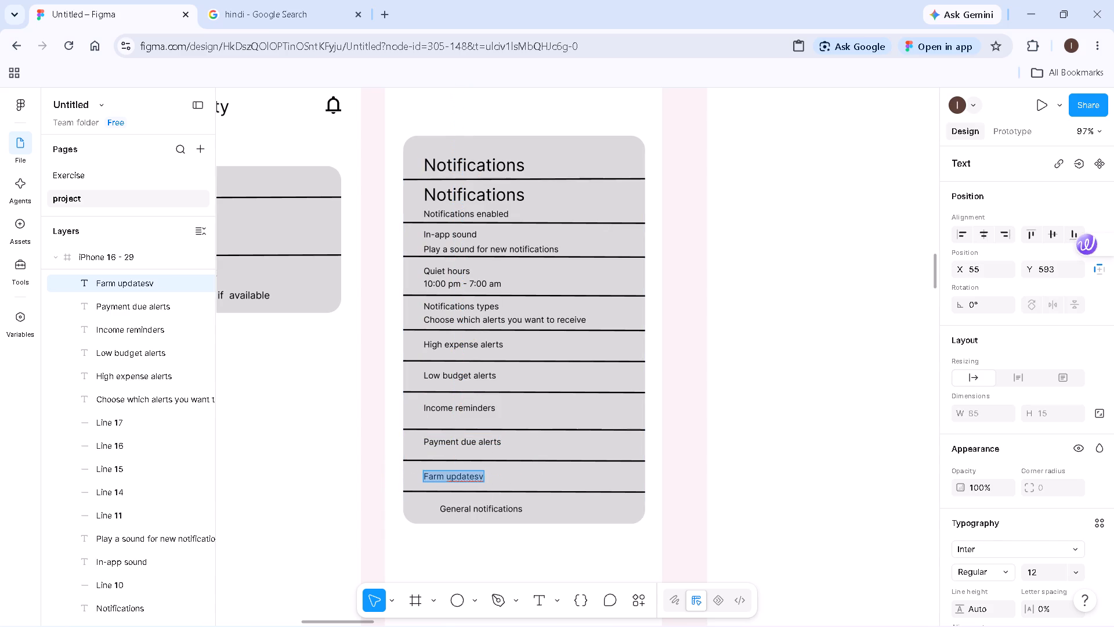
left_click(480, 476)
key("Right")
key("BackSpace")
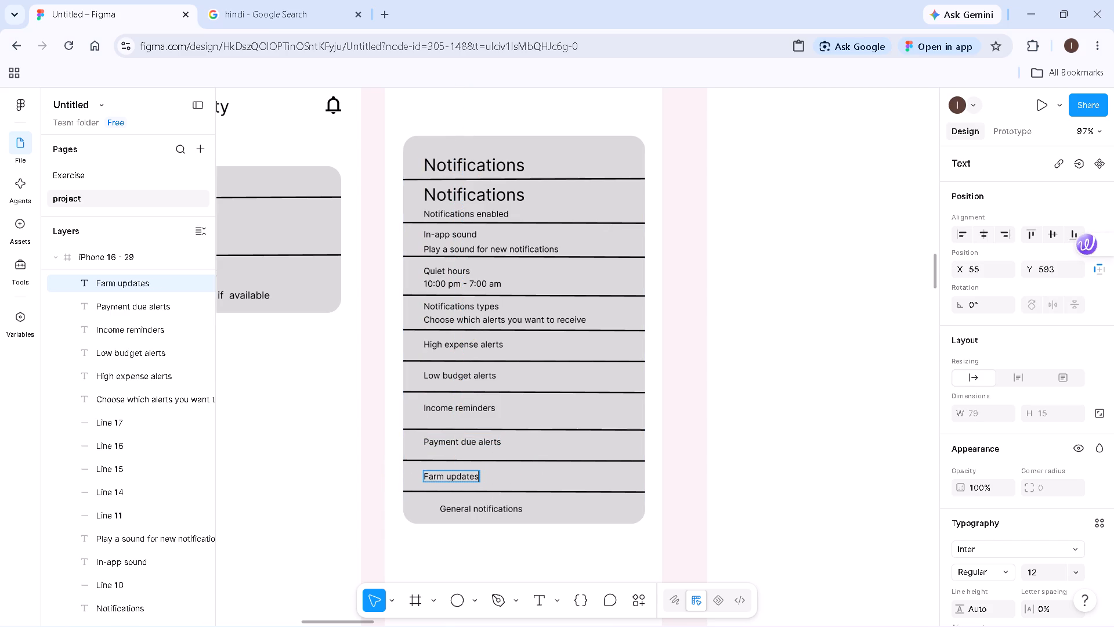
left_click(518, 535)
Move the "General notifications" text so it lines up with the left edge of the row texts above it.
left_click_drag(493, 512, 475, 510)
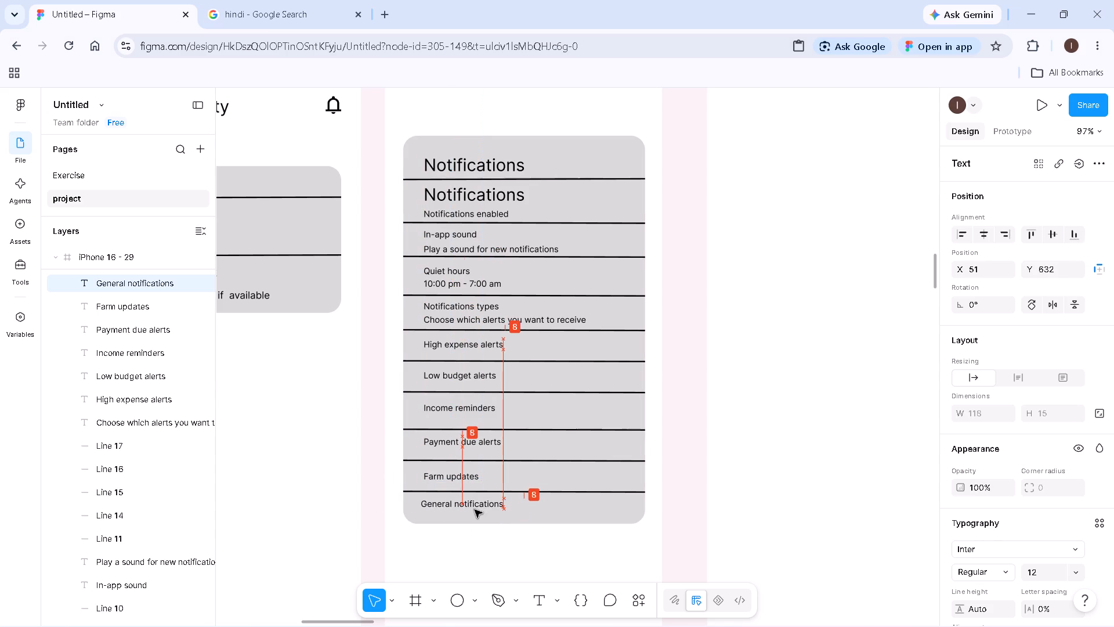
left_click_drag(475, 510, 478, 510)
left_click(476, 563)
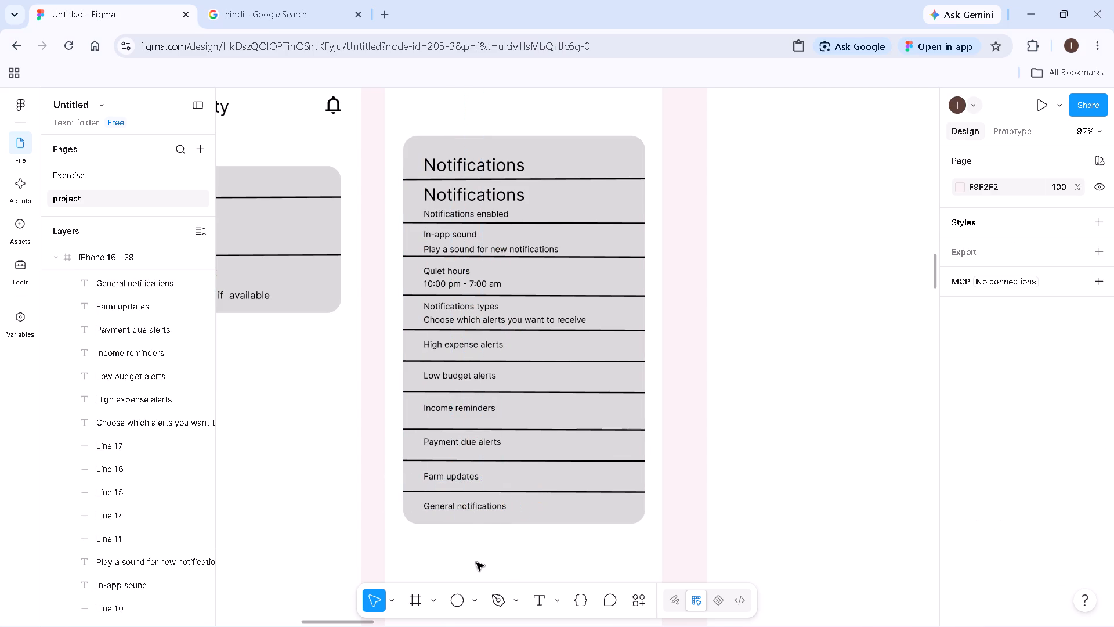
Copy the header with back arrow, Security title and bell from iPhone 16 - 28 into the iPhone 16 - 29 frame.
scroll(476, 563, "down", 6, "ctrl")
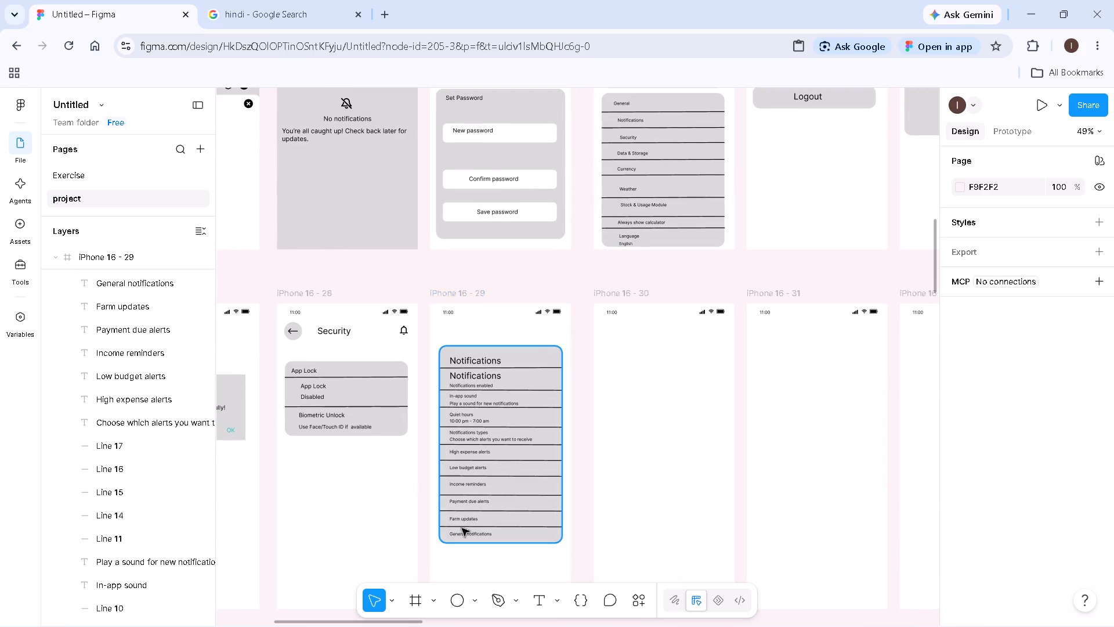
left_click_drag(287, 343, 380, 330)
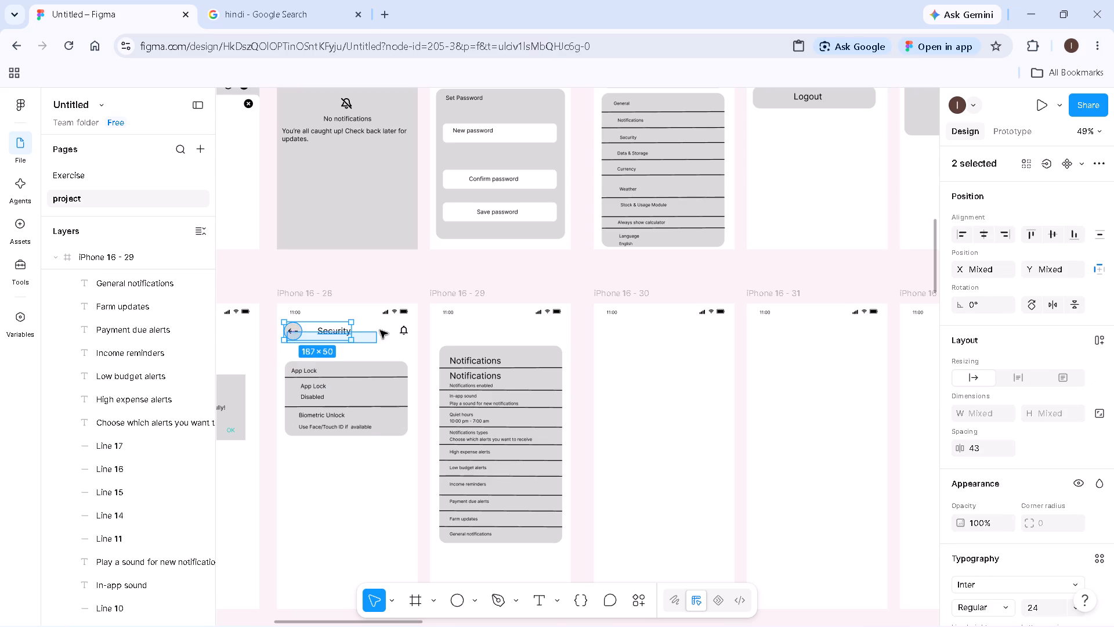
left_click_drag(380, 330, 406, 323)
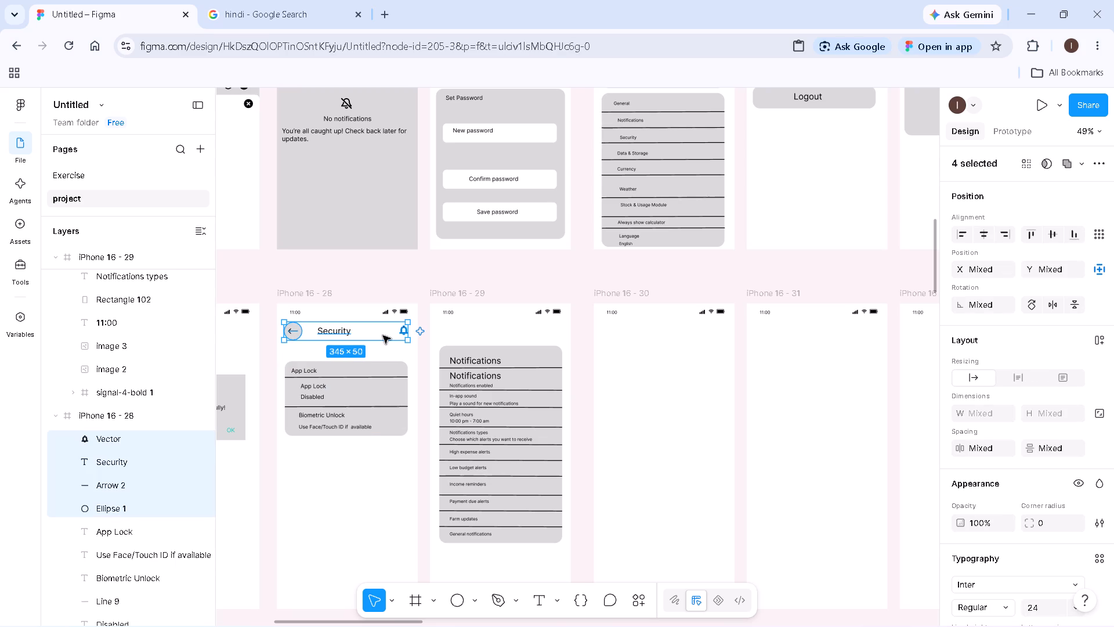
right_click(382, 336)
left_click(428, 147)
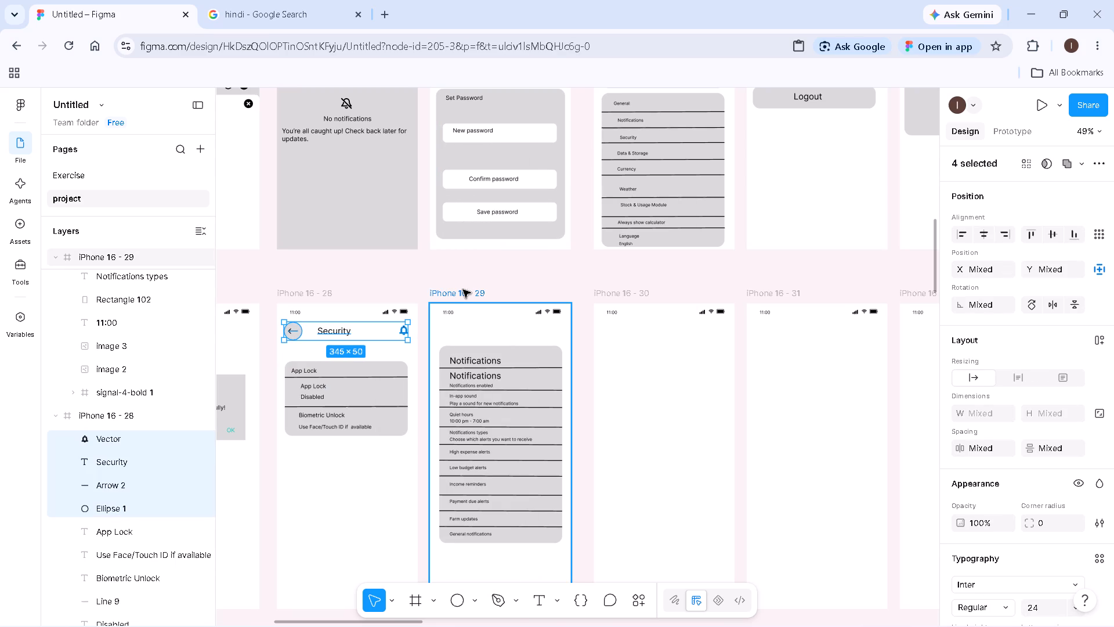
left_click(462, 291)
key("ctrl+v")
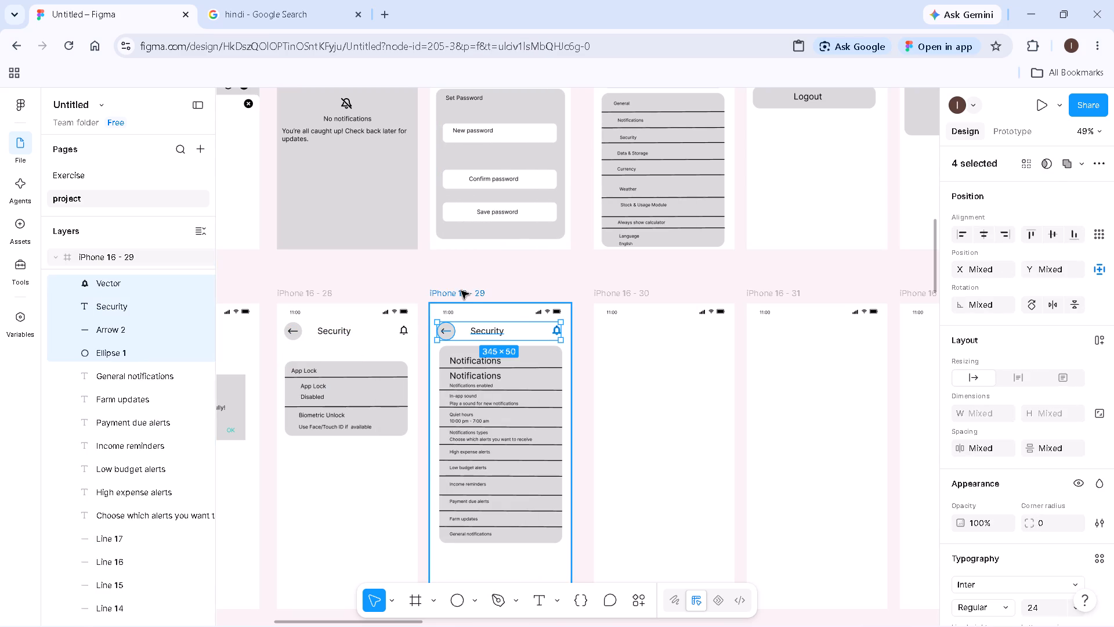
Change the copied header title on iPhone 16 - 29 to "Notifications".
triple_click(500, 333)
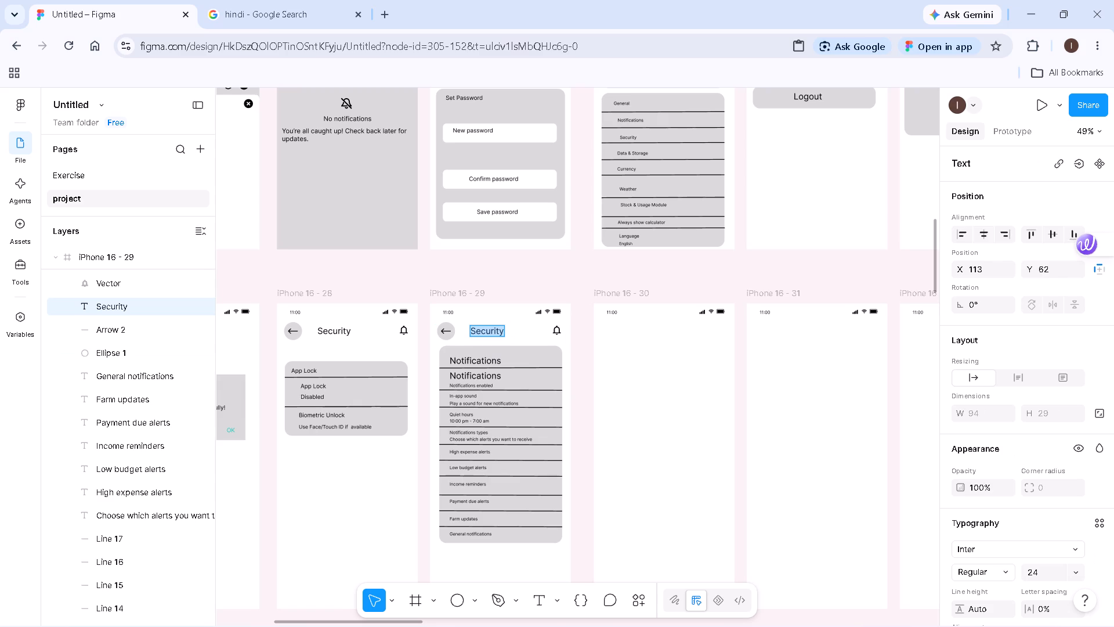
key("BackSpace")
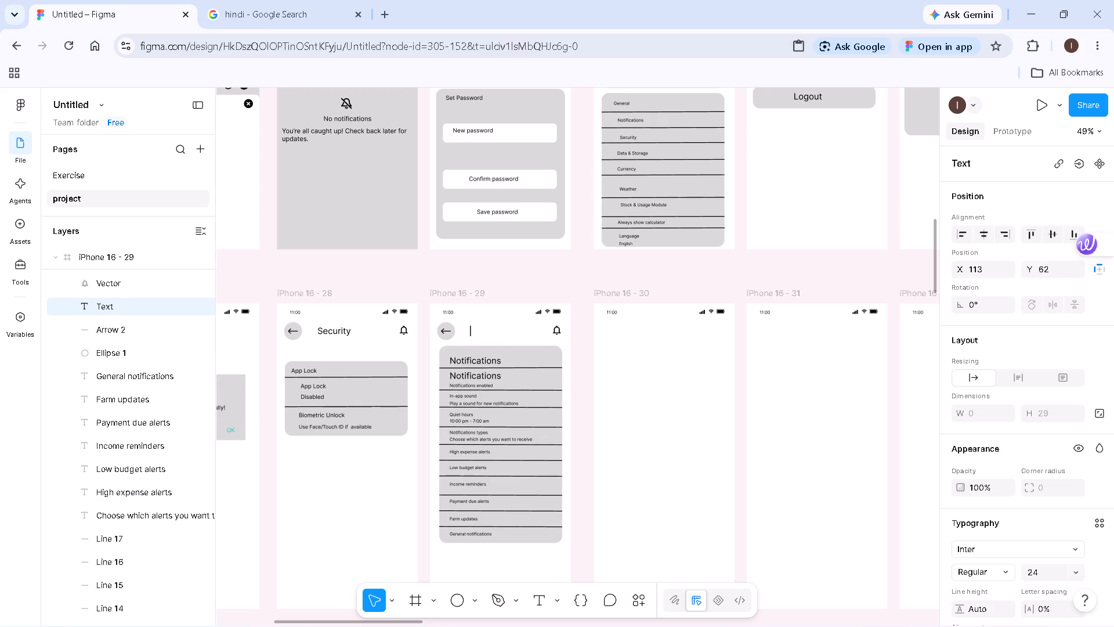
type("Notifications")
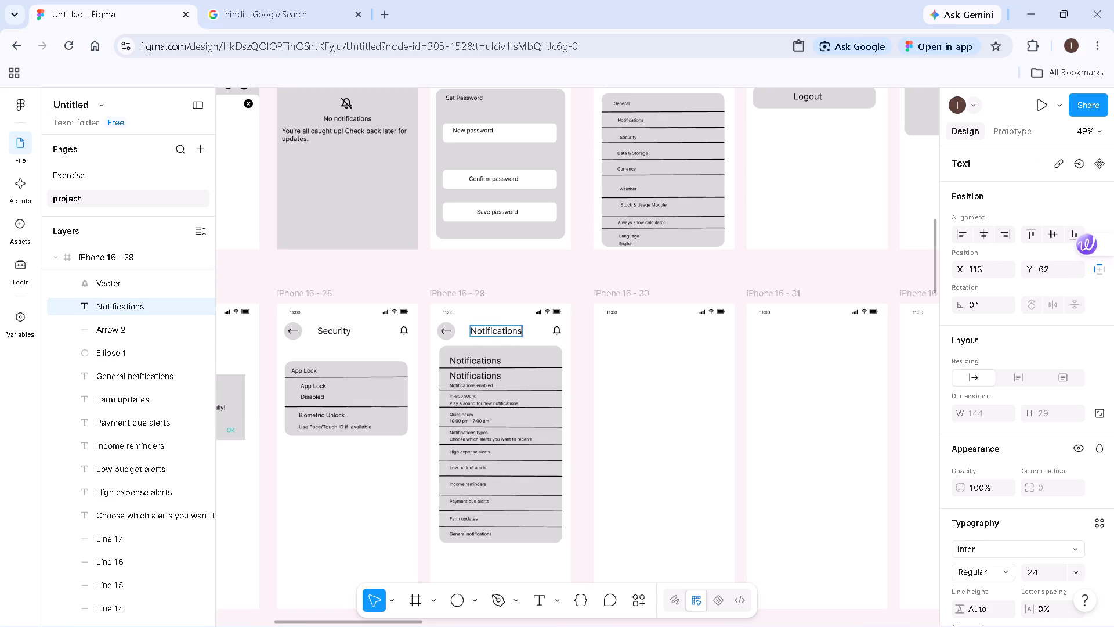
left_click(581, 390)
left_click(581, 390)
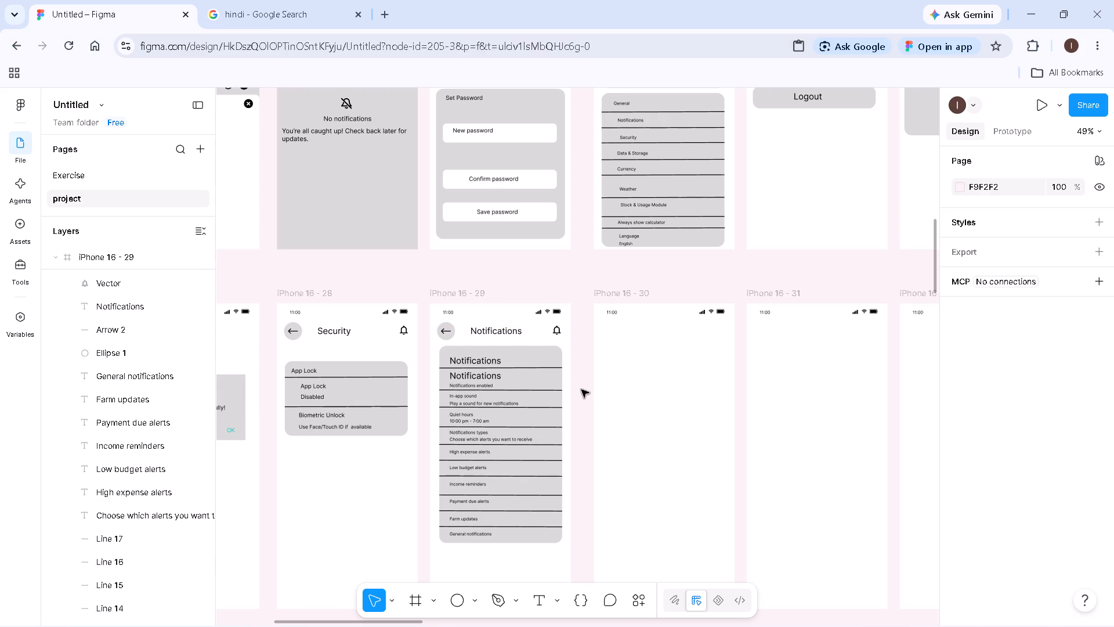
Review the whole grid of app screens and the empty frames following the Notifications screen.
scroll(581, 390, "down", 5, "ctrl")
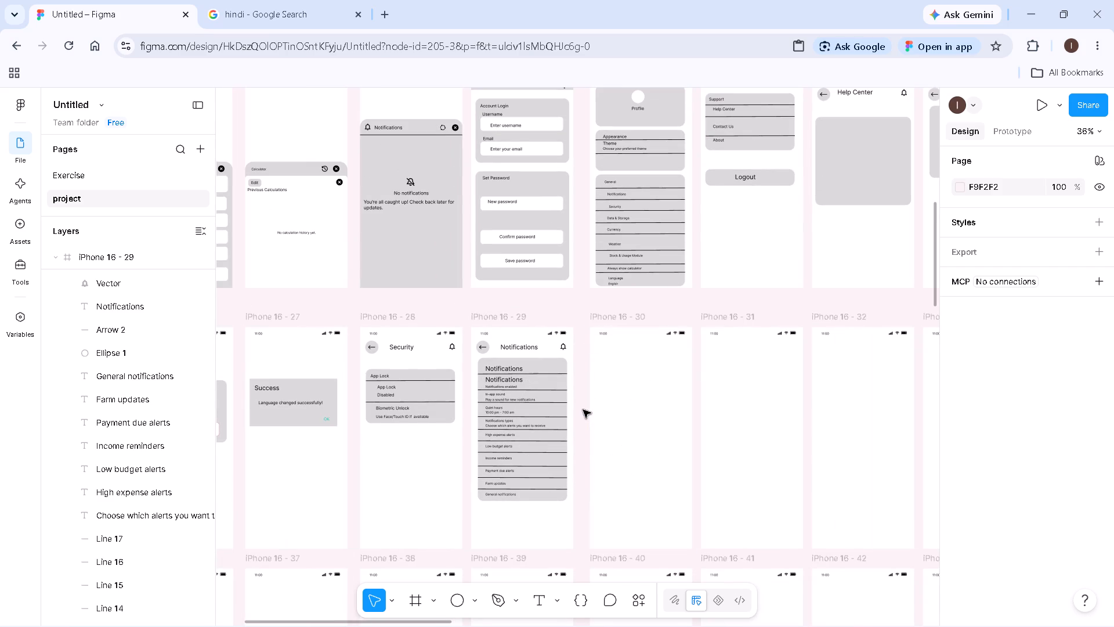
key("h")
left_click_drag(581, 406, 572, 404)
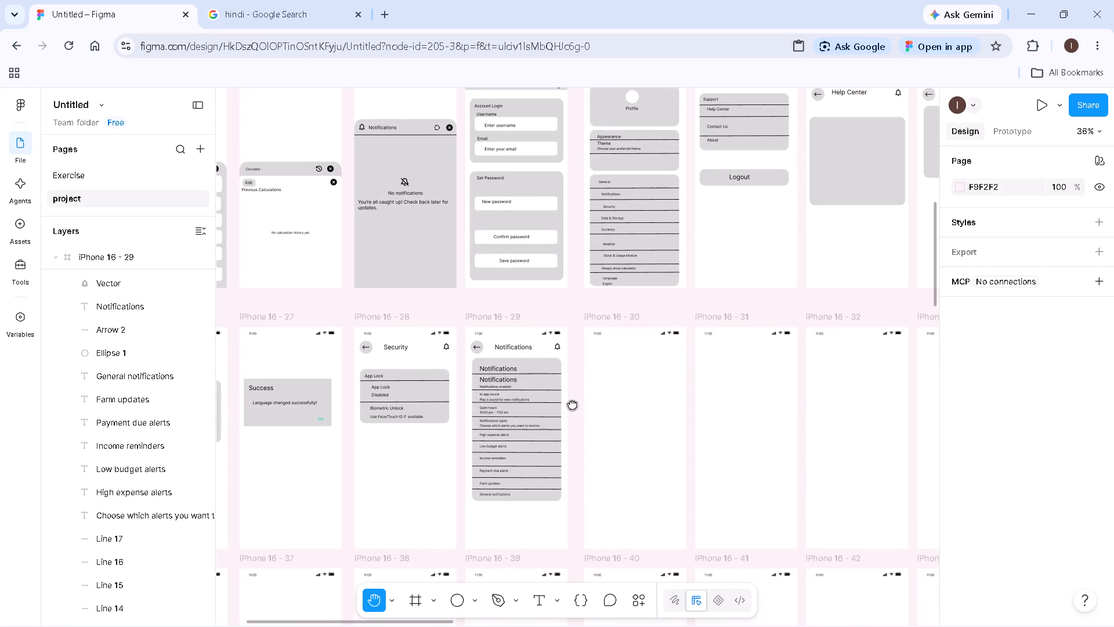
left_click_drag(572, 404, 555, 387)
scroll(555, 387, "down", 5, "ctrl")
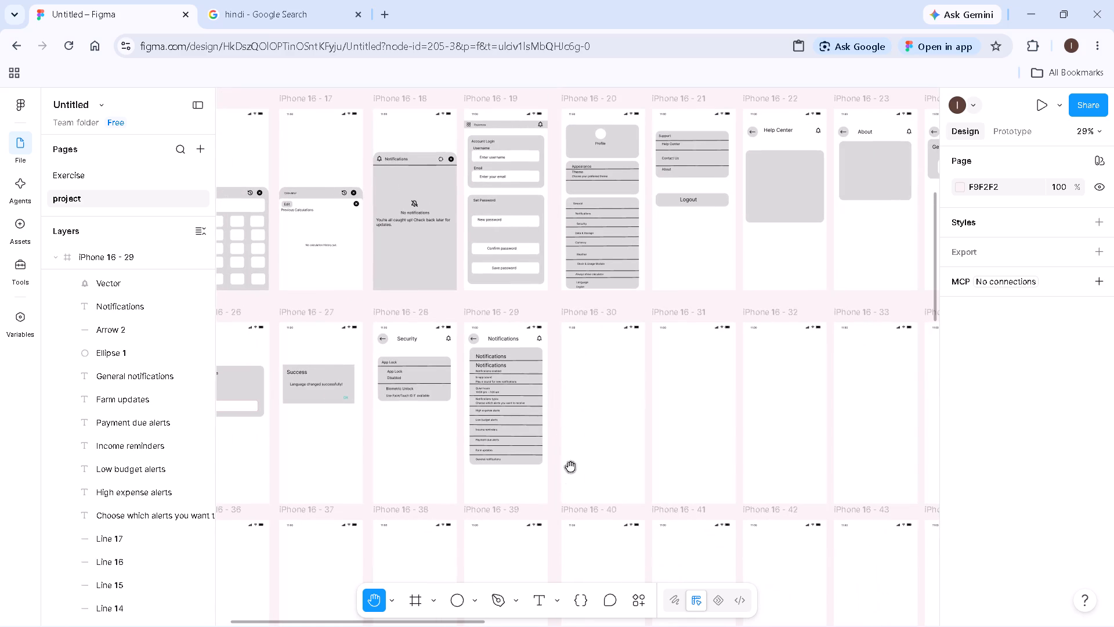
left_click_drag(563, 492, 446, 466, "ctrl")
scroll(464, 450, "down", 4, "ctrl")
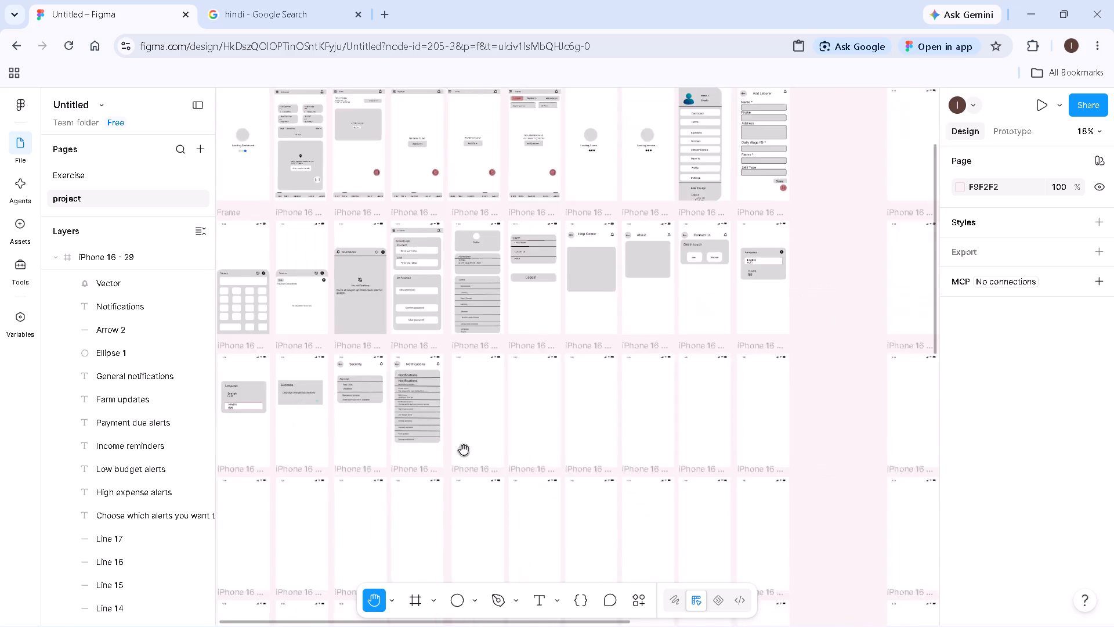
scroll(464, 450, "down", 10, "ctrl")
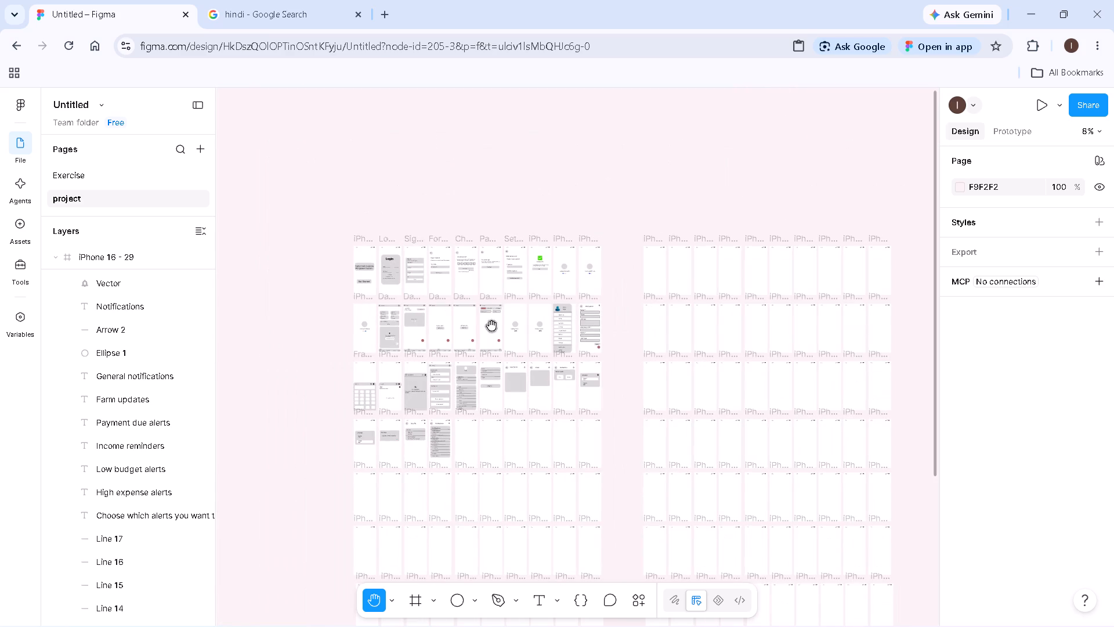
left_click_drag(465, 481, 460, 419, "ctrl")
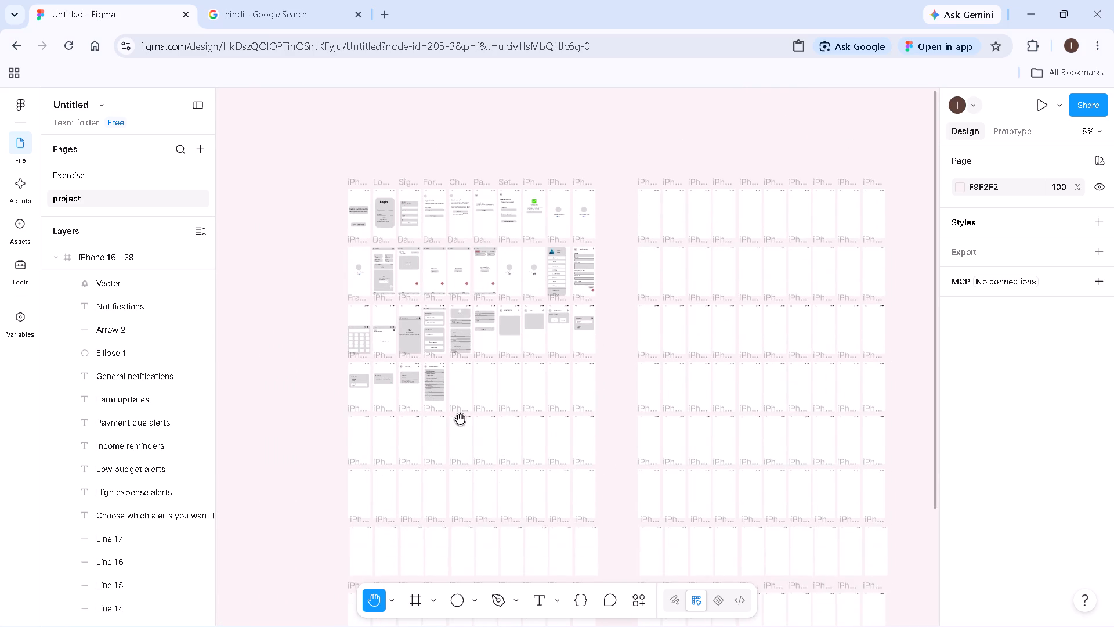
left_click_drag(460, 419, 460, 416, "ctrl")
scroll(459, 412, "up", 5, "ctrl")
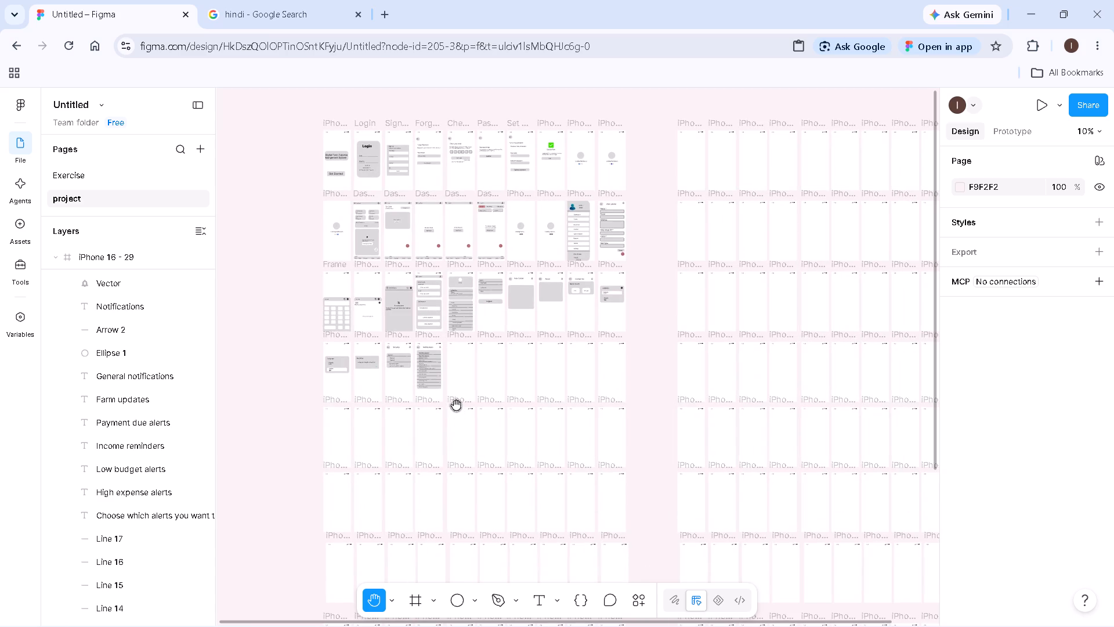
scroll(455, 402, "up", 5, "ctrl")
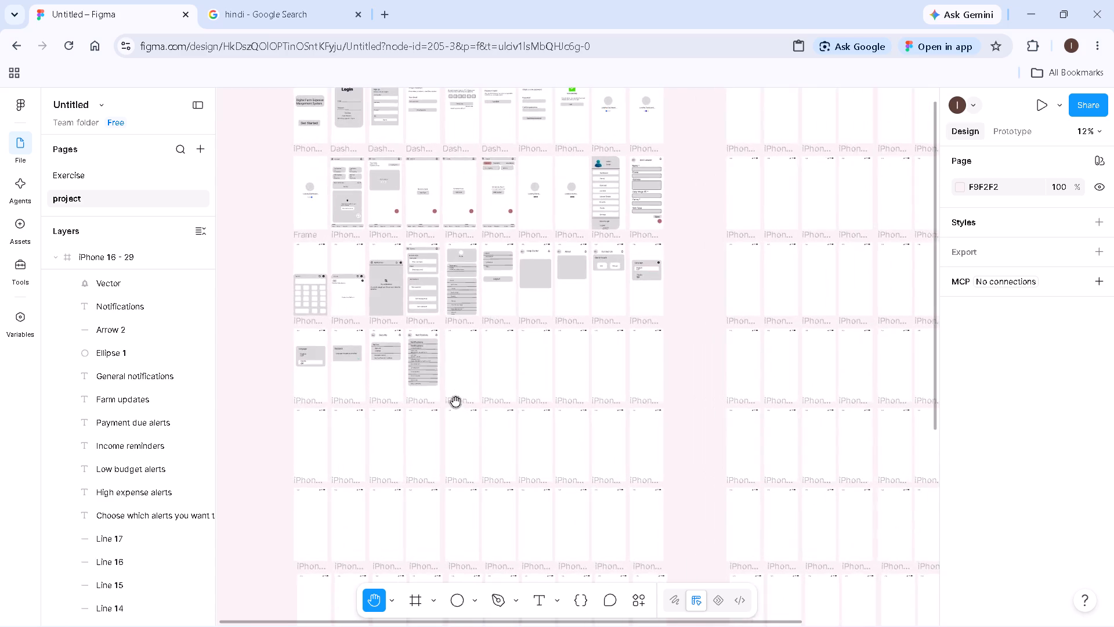
scroll(455, 402, "up", 4, "ctrl")
left_click_drag(460, 406, 479, 409, "ctrl")
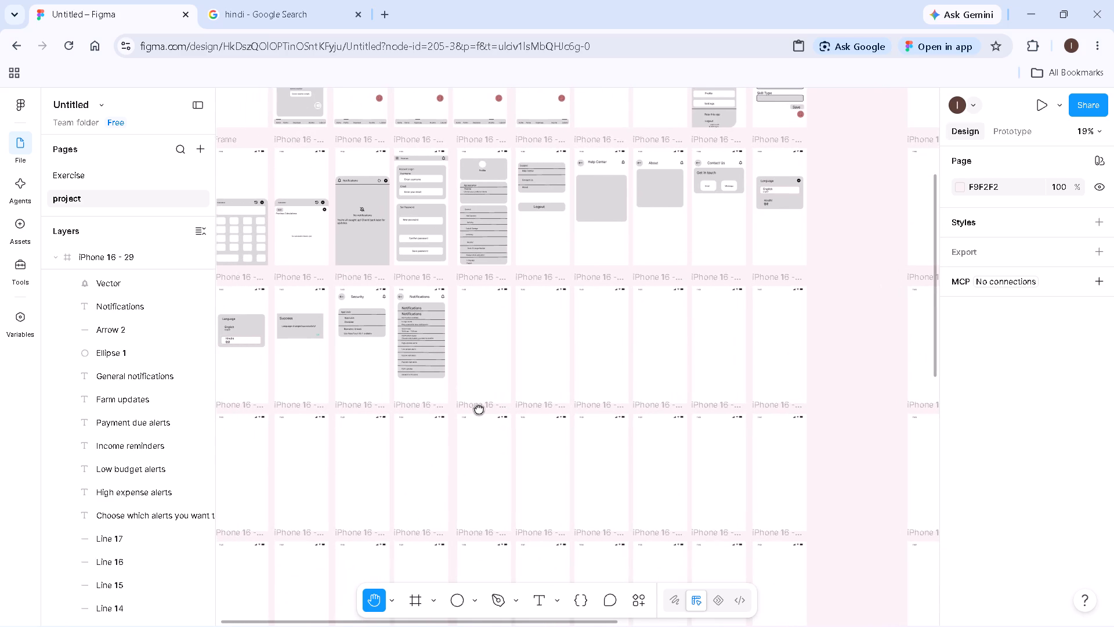
left_click_drag(479, 409, 480, 409, "ctrl")
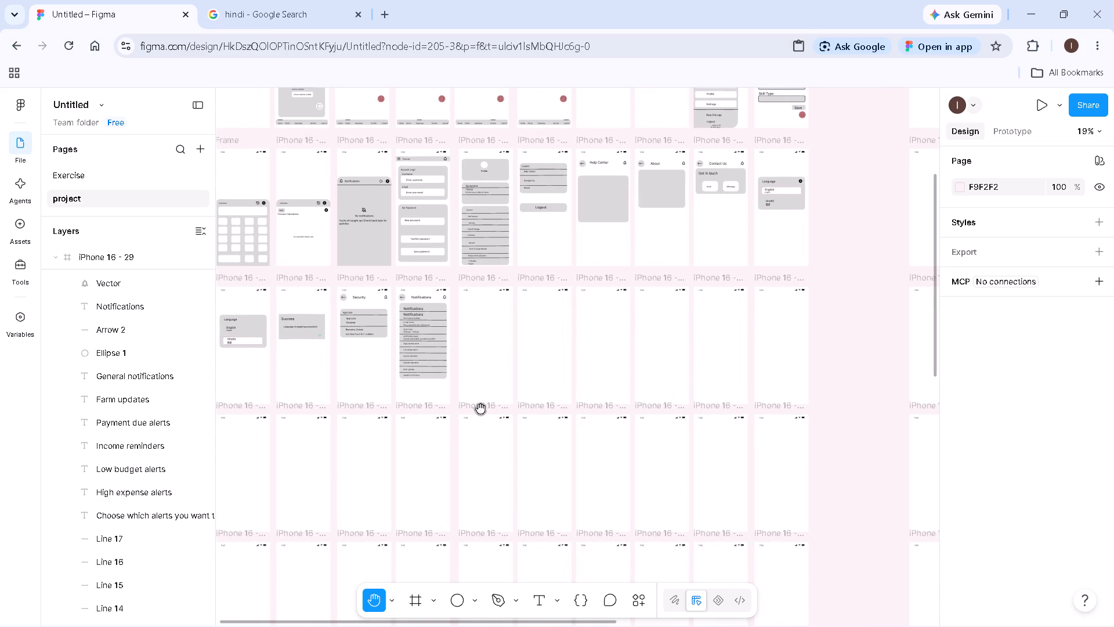